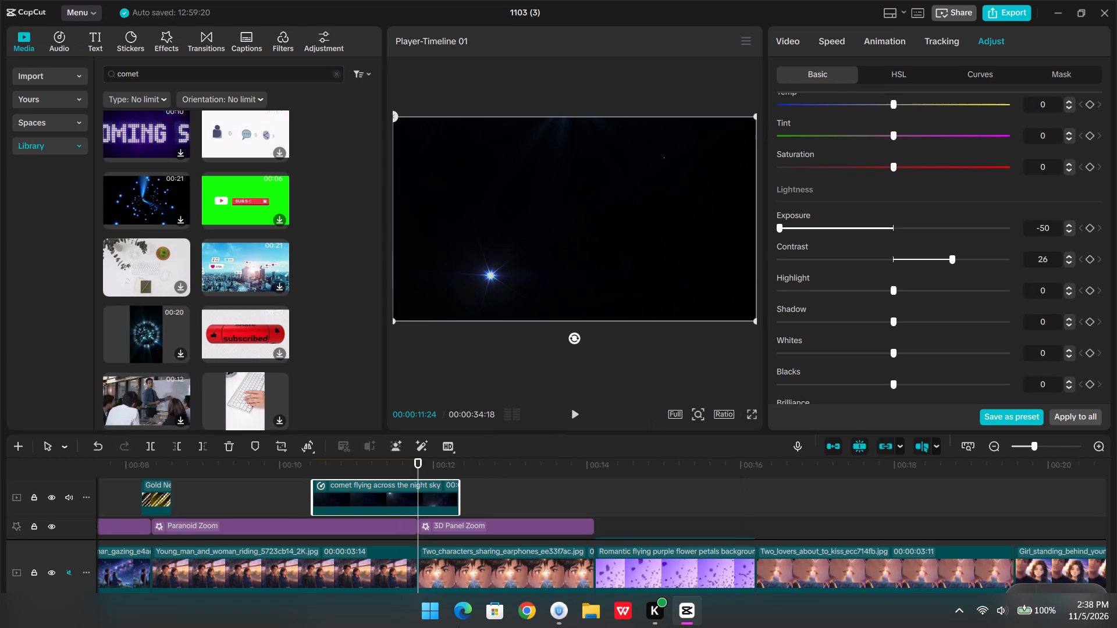
Play the timeline from the beginning through the comet overlay clip to review the edit.
{"action": "left_click", "coordinate": [232, 472]}
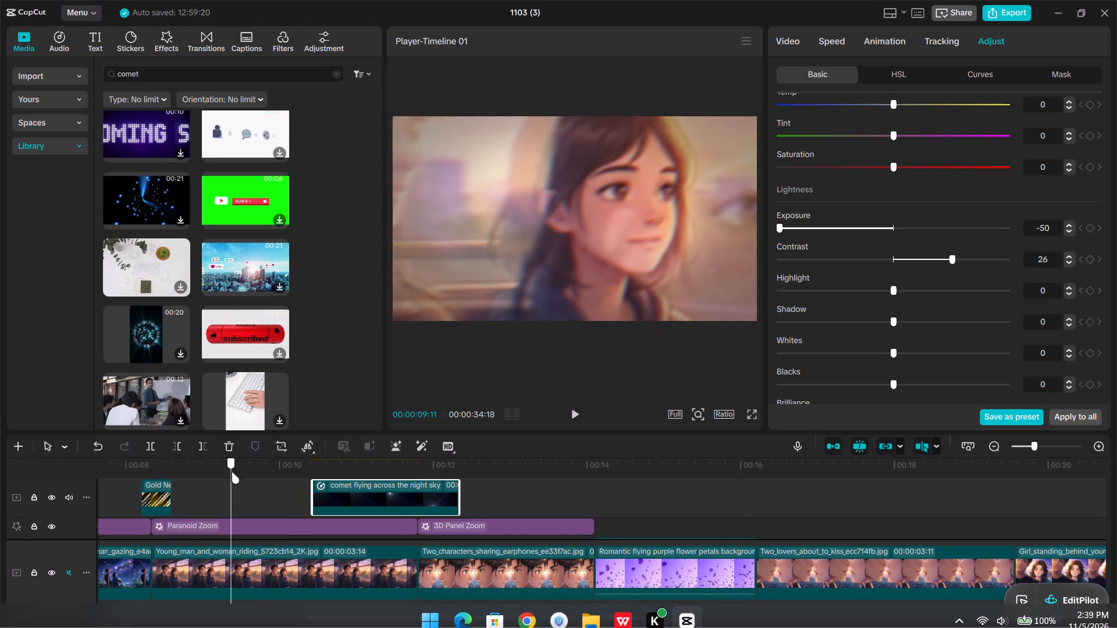
{"action": "left_click_drag", "start_coordinate": [232, 472], "coordinate": [4, 496]}
{"action": "left_click", "coordinate": [395, 508]}
{"action": "left_click_drag", "start_coordinate": [394, 508], "coordinate": [0, 513]}
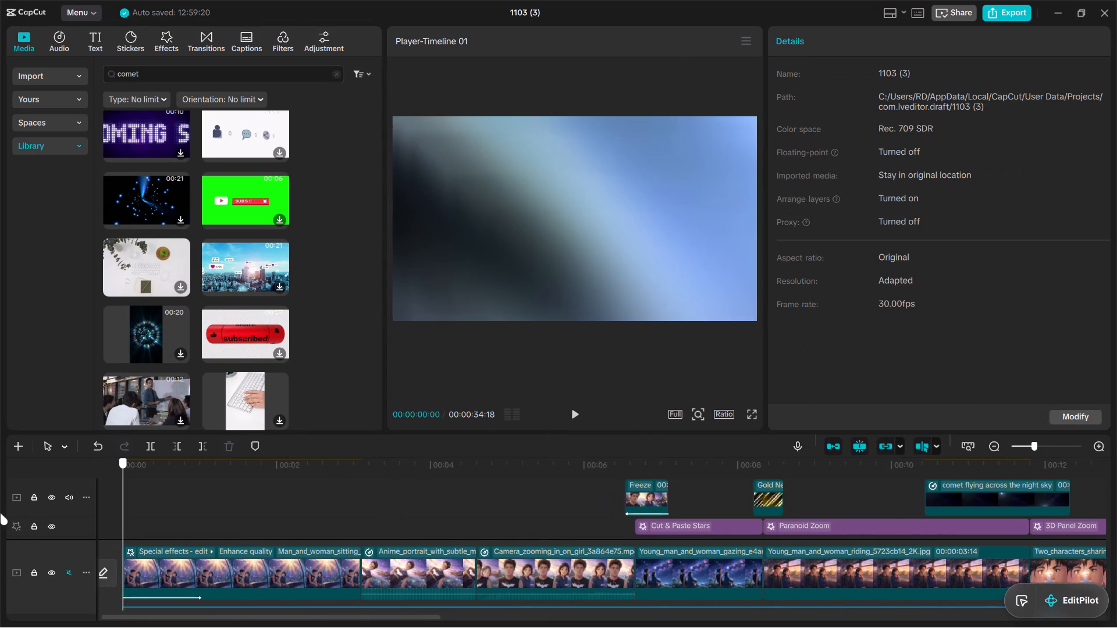
{"action": "left_click_drag", "start_coordinate": [0, 513], "coordinate": [17, 505]}
{"action": "left_click", "coordinate": [574, 409]}
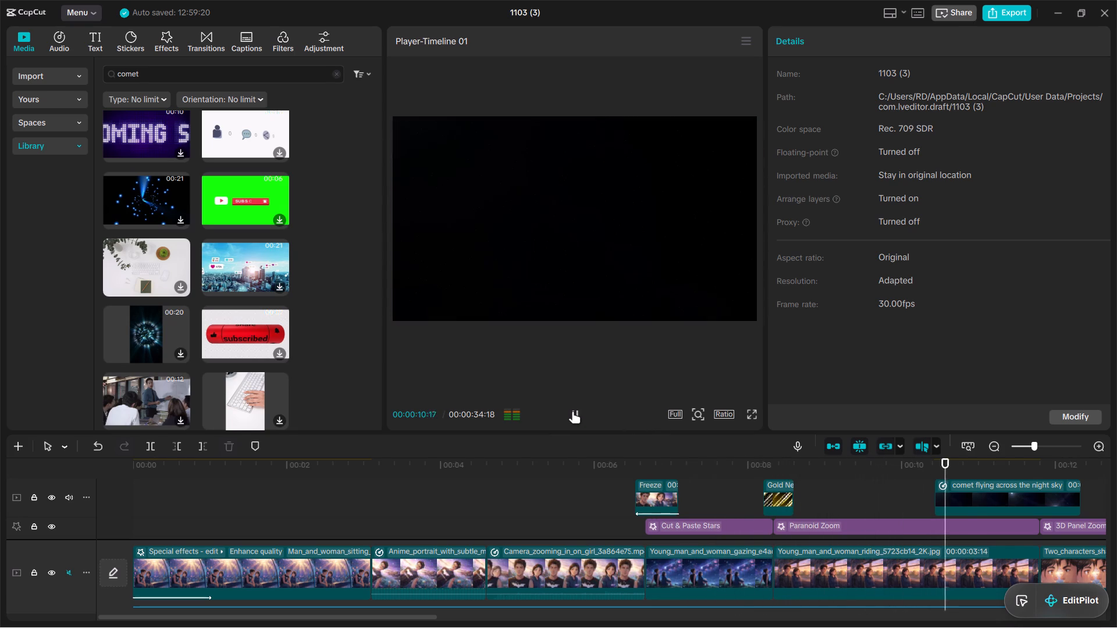
{"action": "left_click", "coordinate": [572, 411]}
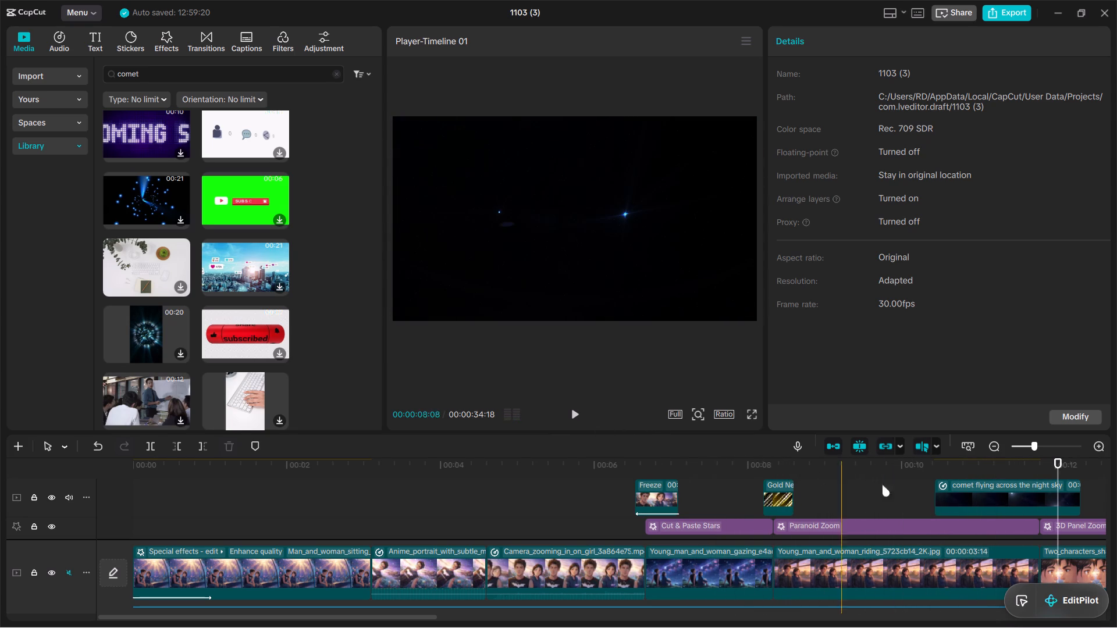
Scrub back and forth through the comet overlay between about 10 and 12 seconds to examine how it covers the main clips.
{"action": "left_click", "coordinate": [923, 490]}
{"action": "left_click_drag", "start_coordinate": [921, 491], "coordinate": [925, 520]}
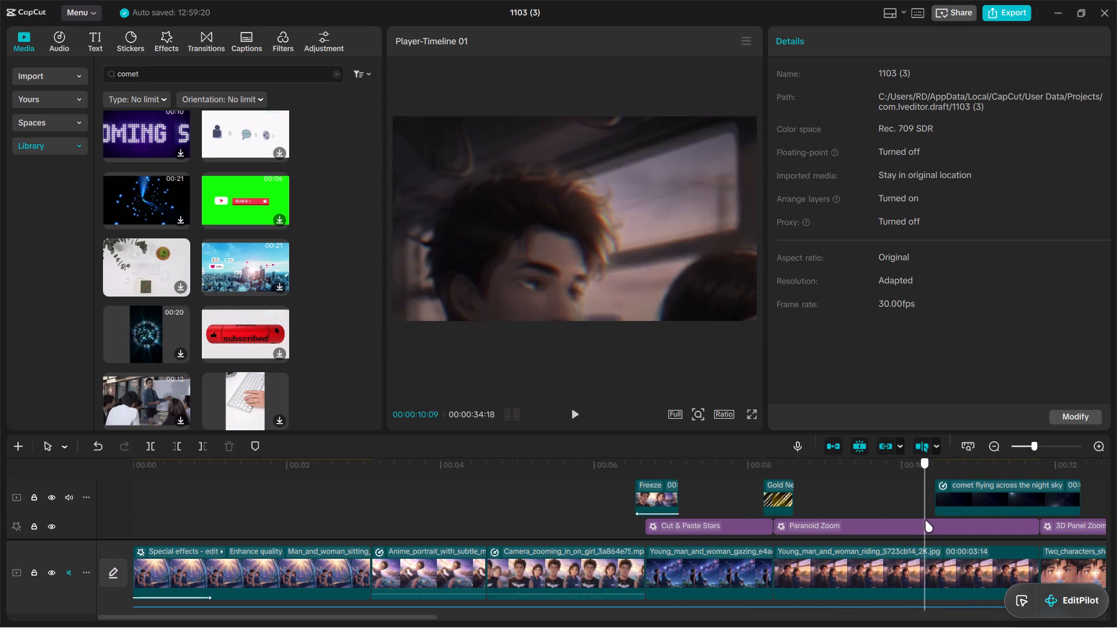
{"action": "left_click_drag", "start_coordinate": [925, 520], "coordinate": [995, 529]}
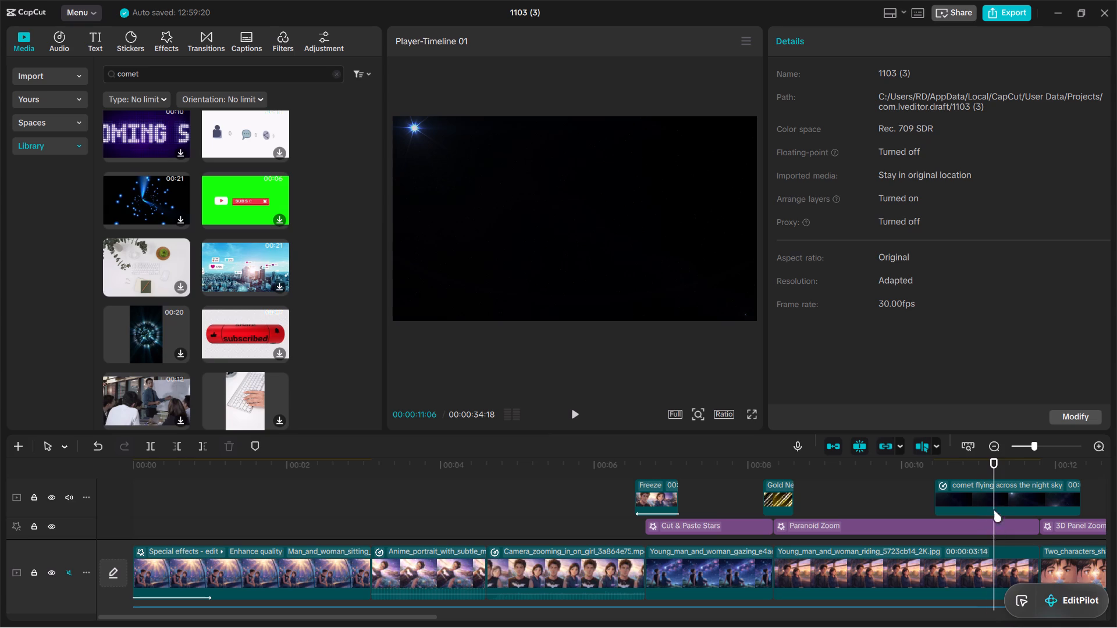
{"action": "left_click", "coordinate": [984, 497]}
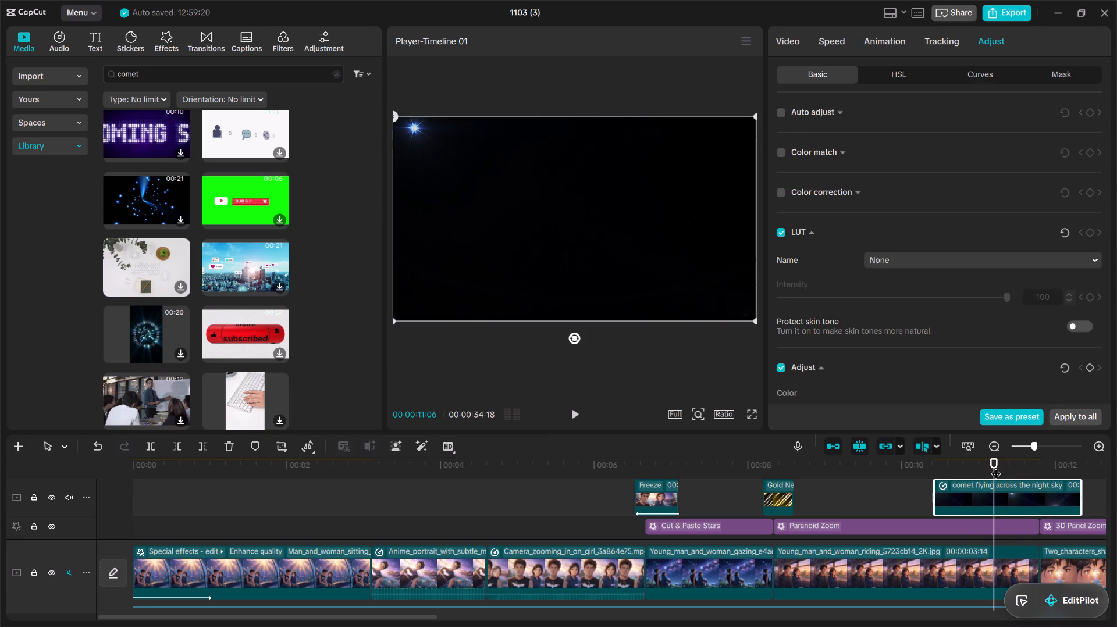
{"action": "left_click_drag", "start_coordinate": [996, 466], "coordinate": [1015, 477]}
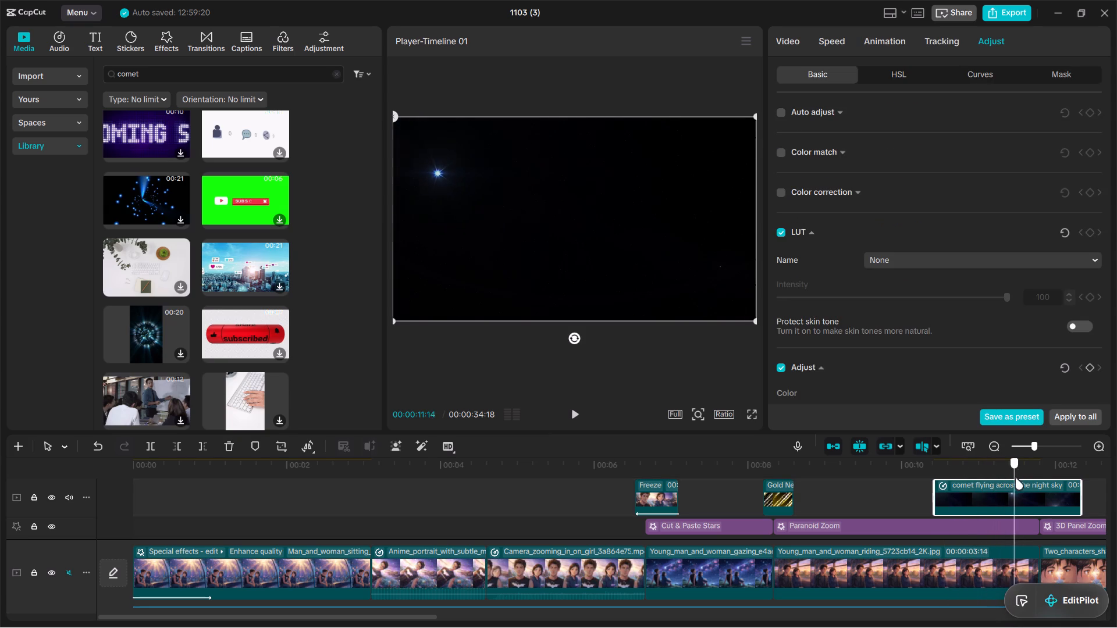
{"action": "left_click_drag", "start_coordinate": [1015, 477], "coordinate": [988, 482]}
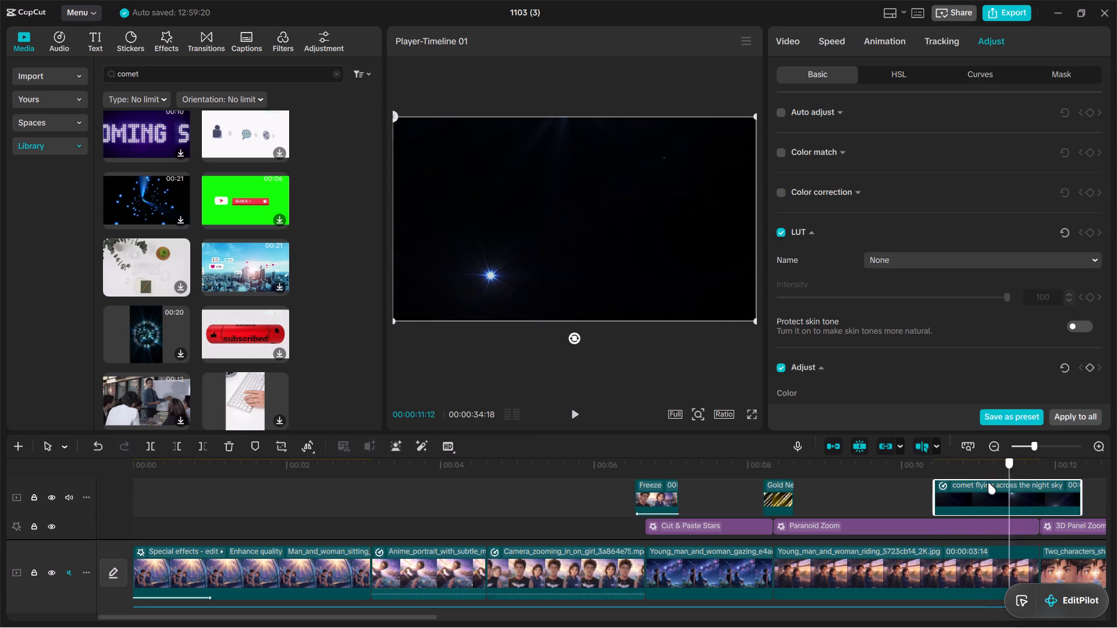
{"action": "left_click_drag", "start_coordinate": [988, 482], "coordinate": [1030, 496]}
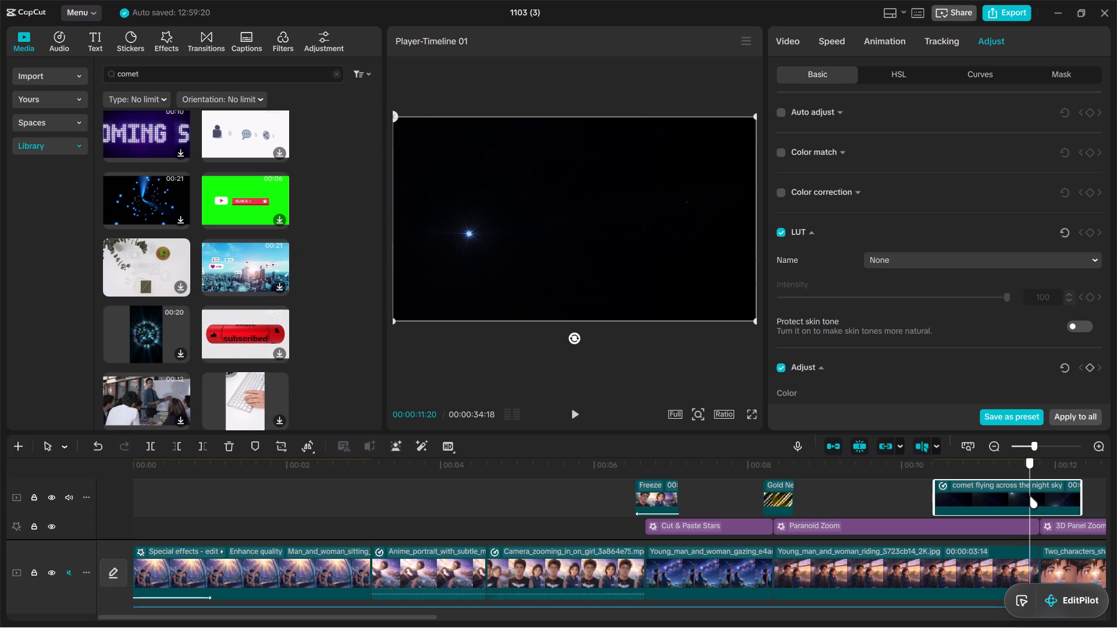
{"action": "left_click_drag", "start_coordinate": [1030, 496], "coordinate": [1043, 499]}
Clear the "comet" search from the media library.
{"action": "left_click", "coordinate": [182, 65]}
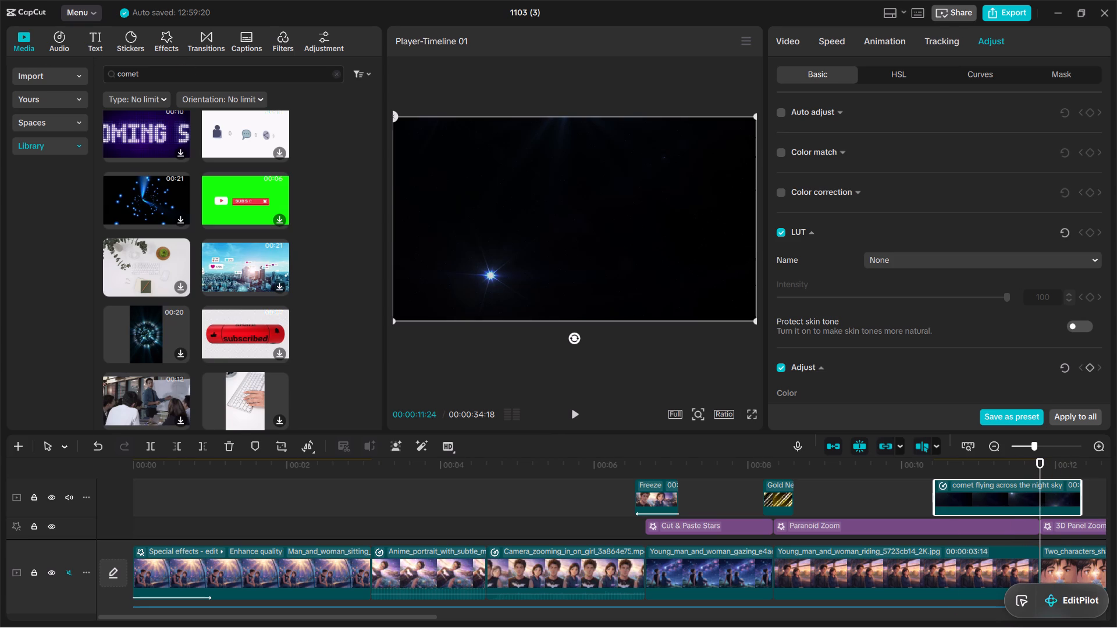
{"action": "left_click", "coordinate": [336, 76]}
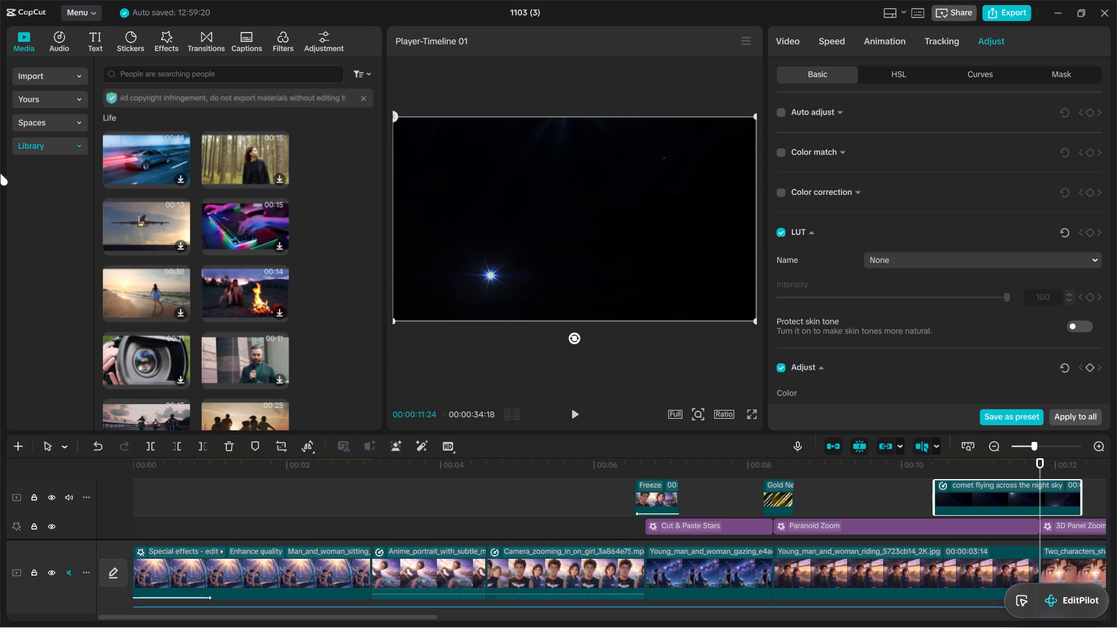
Replay the timeline from the beginning into the anime portrait clip to review the opening.
{"action": "left_click", "coordinate": [243, 527]}
{"action": "left_click_drag", "start_coordinate": [243, 527], "coordinate": [1, 524]}
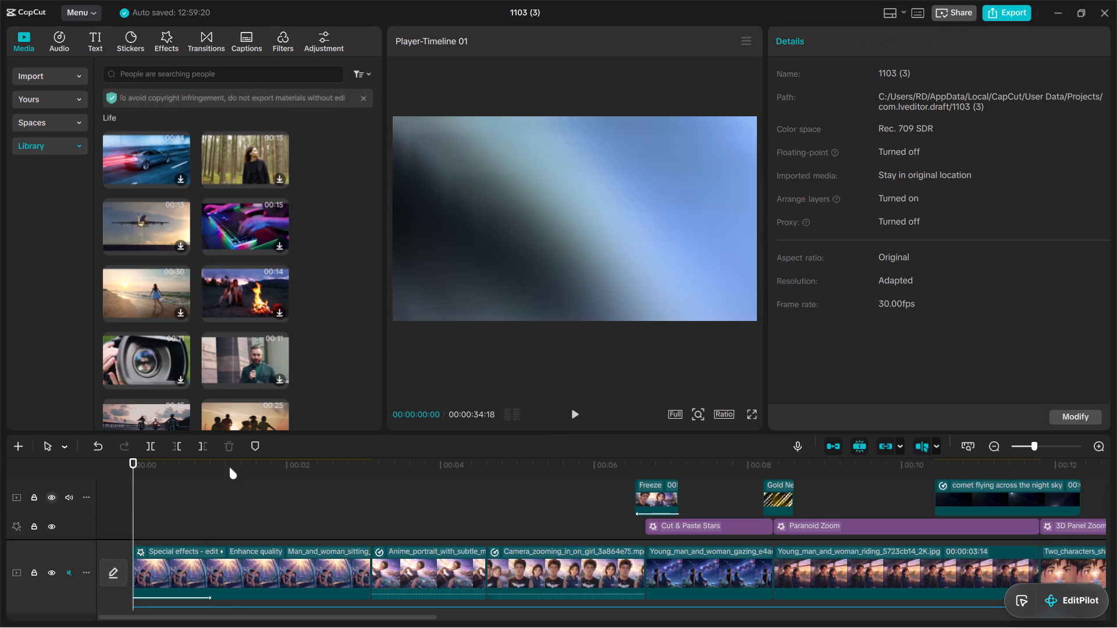
{"action": "left_click", "coordinate": [575, 416]}
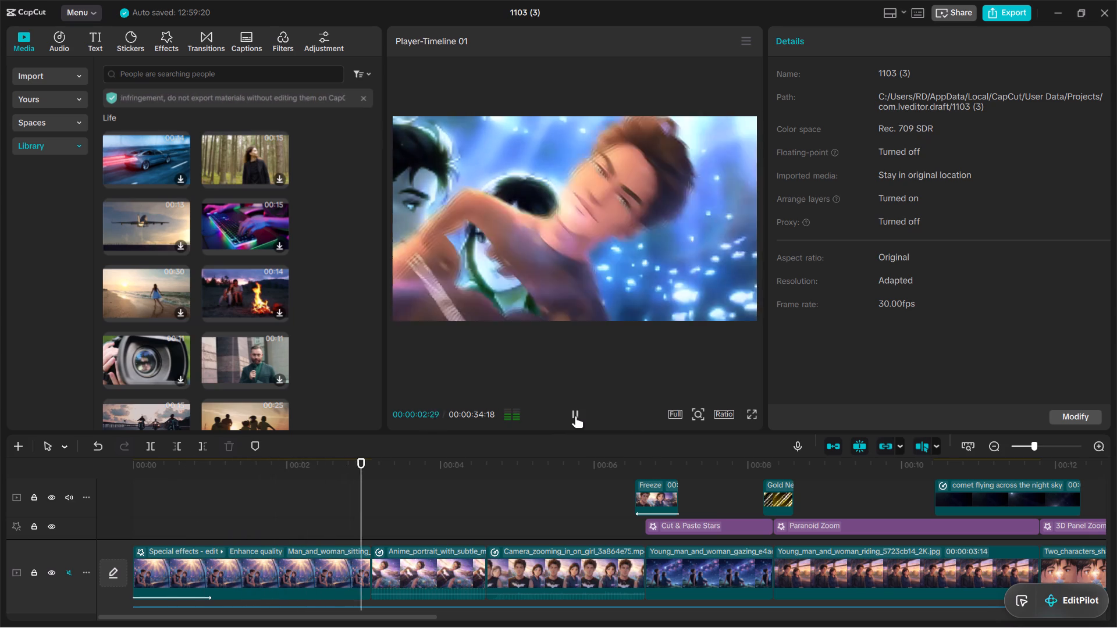
{"action": "left_click", "coordinate": [575, 416]}
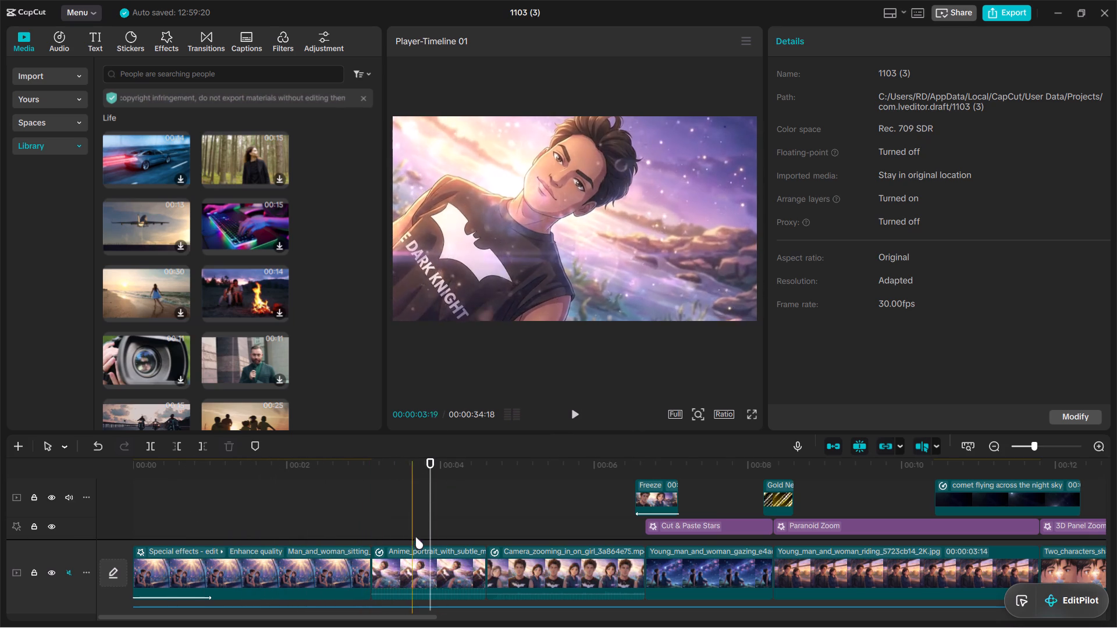
Try to apply the trending Magicking In entrance animation to the Freeze overlay clip near 3 seconds.
{"action": "scroll", "coordinate": [426, 529], "scroll_direction": "up", "scroll_amount": 7}
{"action": "scroll", "coordinate": [452, 515], "scroll_direction": "down", "scroll_amount": 8}
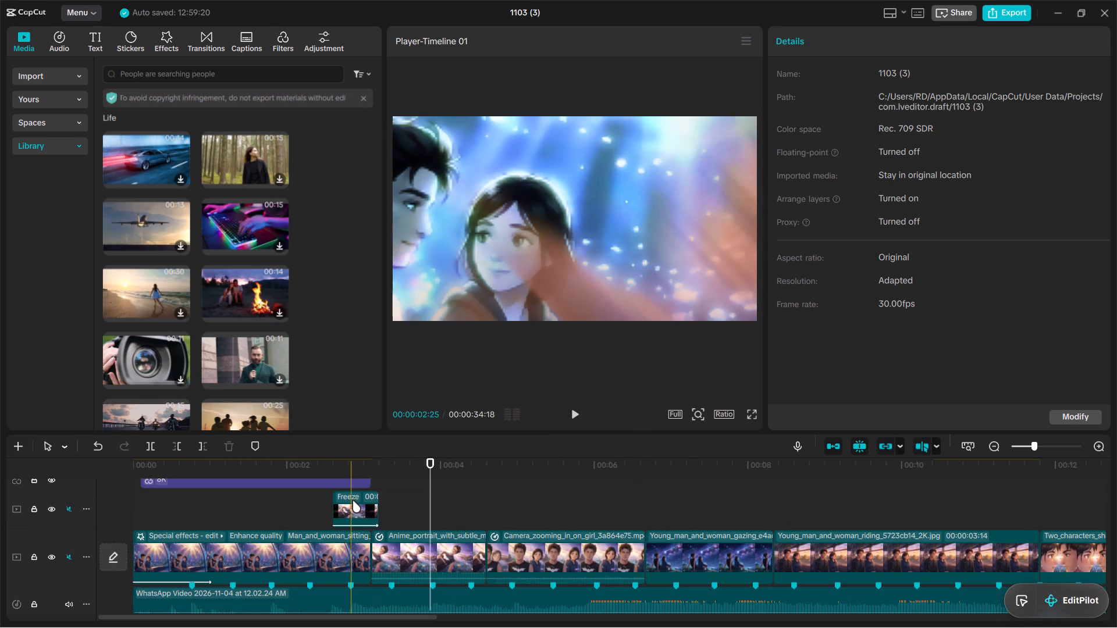
{"action": "left_click", "coordinate": [353, 500]}
{"action": "left_click", "coordinate": [845, 37]}
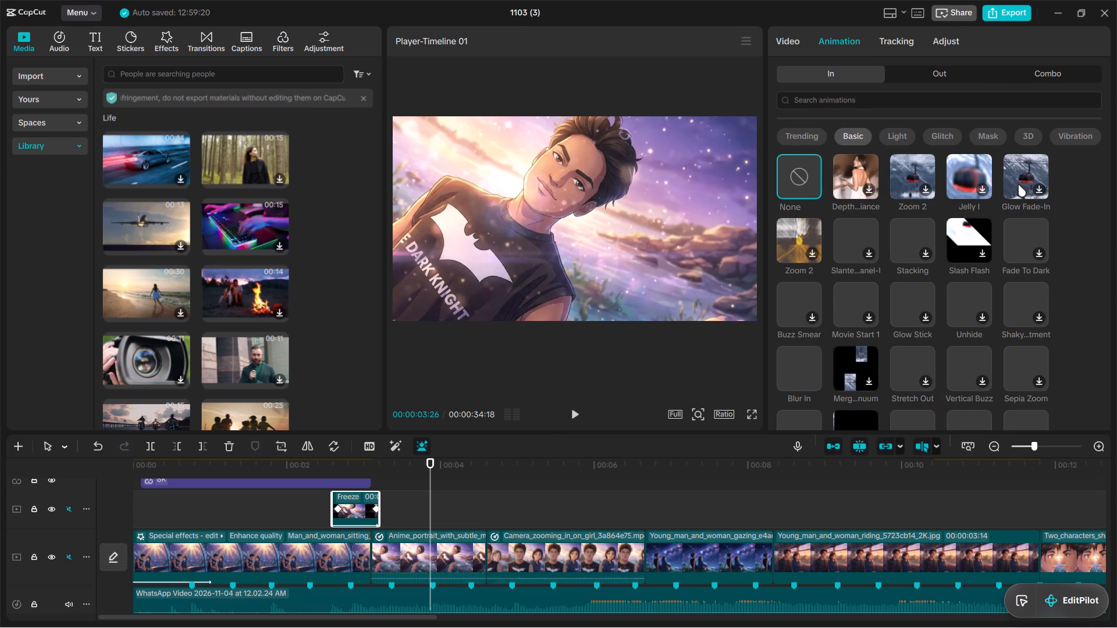
{"action": "left_click", "coordinate": [803, 137]}
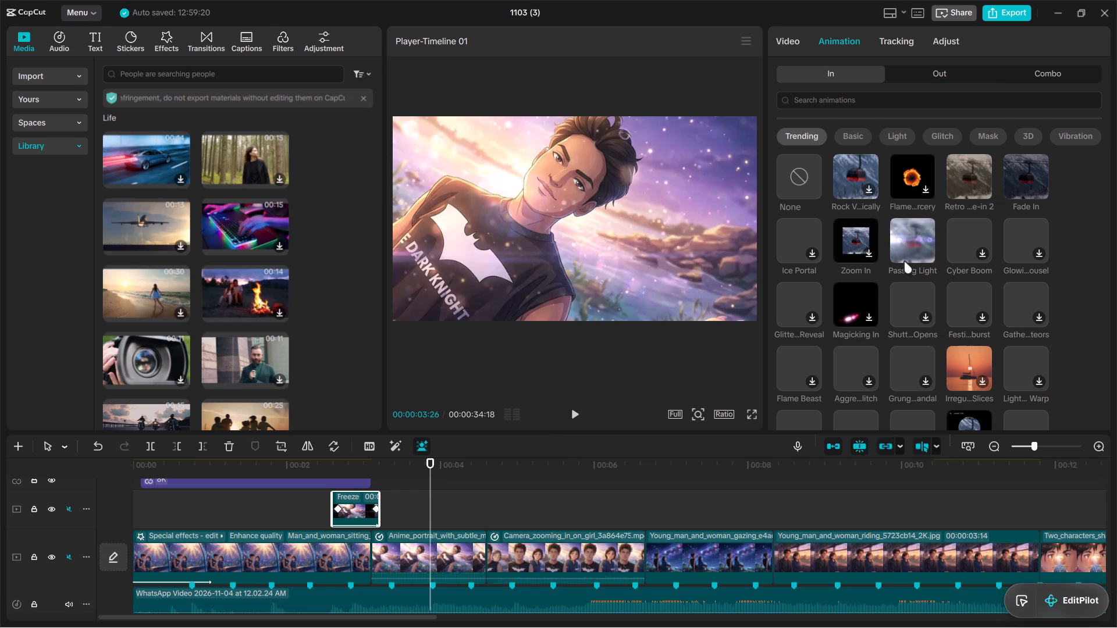
{"action": "left_click", "coordinate": [865, 300]}
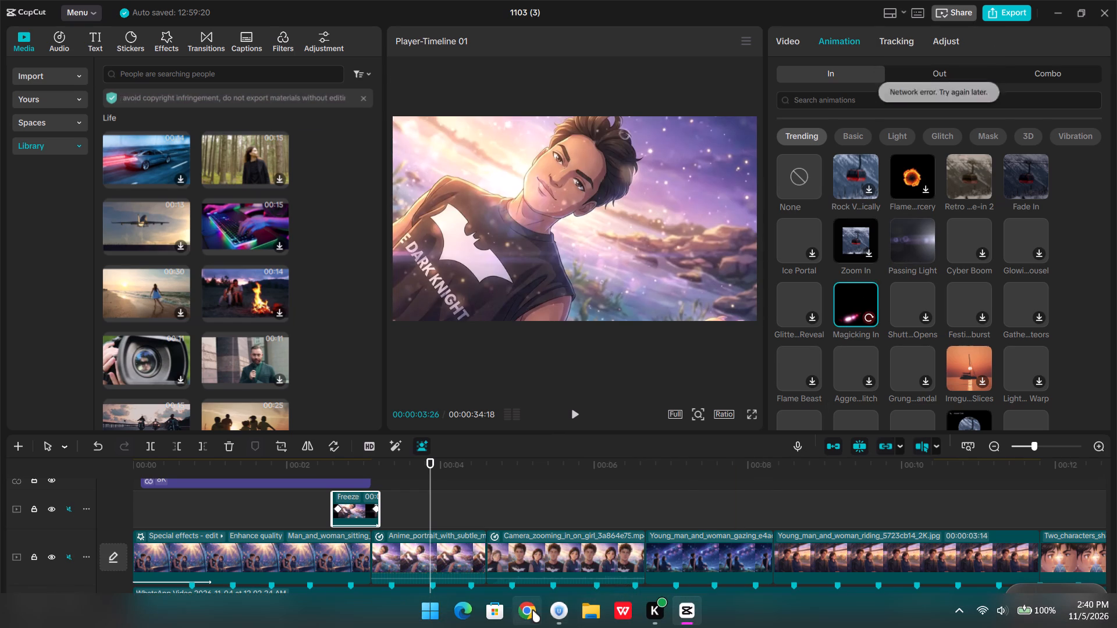
Switch to Urban VPN, reload its locations, connect through the United States, and minimize it to return to CapCut.
{"action": "left_click", "coordinate": [576, 542]}
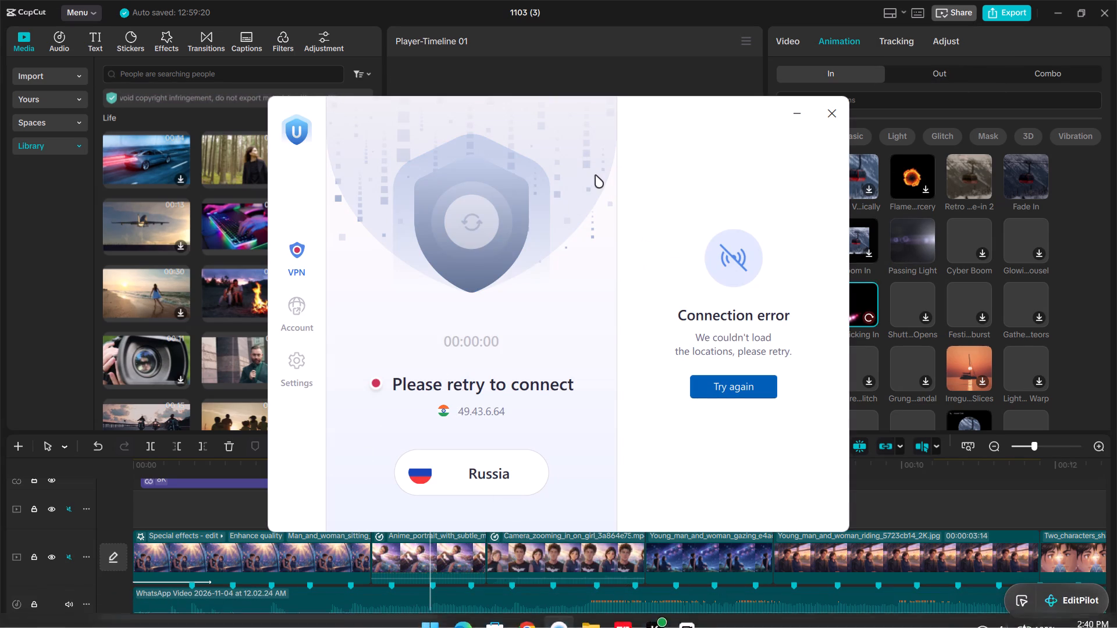
{"action": "left_click", "coordinate": [730, 388]}
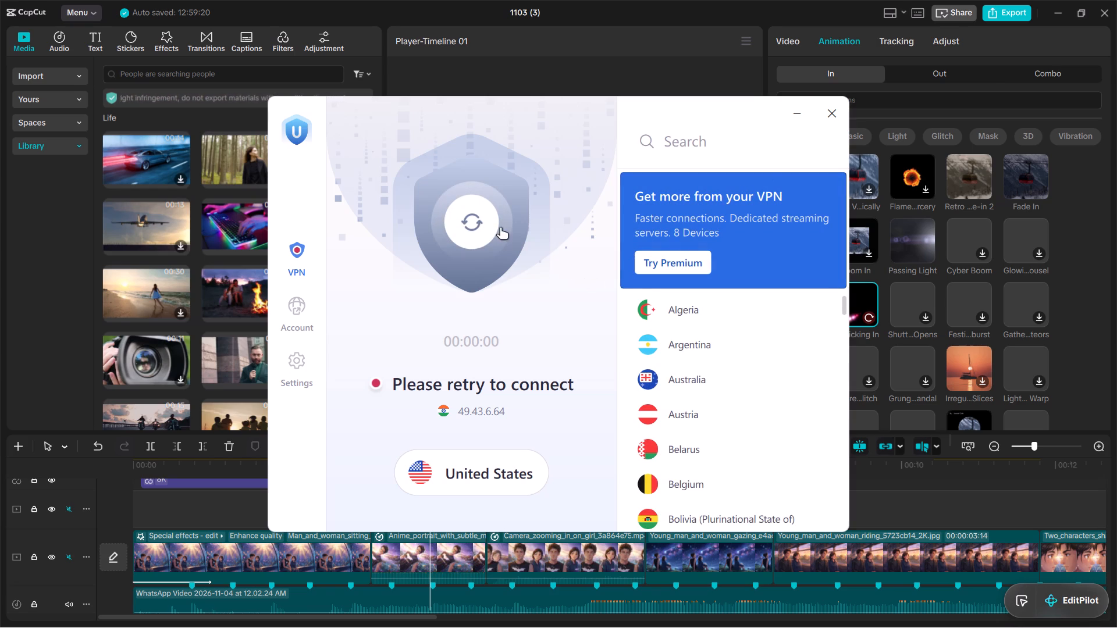
{"action": "left_click", "coordinate": [476, 219]}
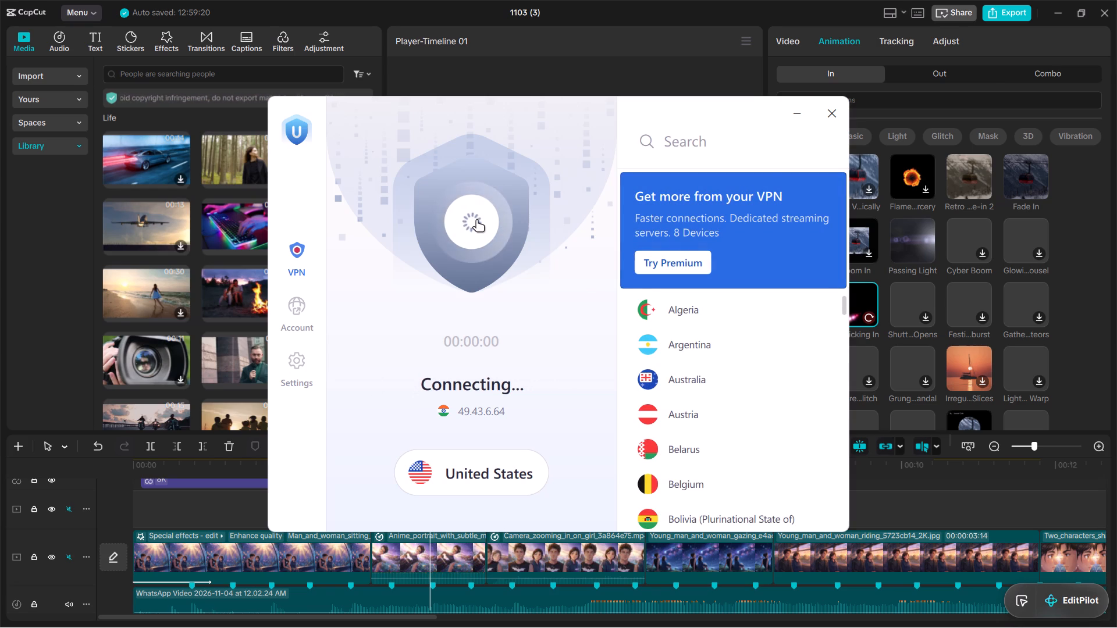
{"action": "left_click", "coordinate": [789, 116]}
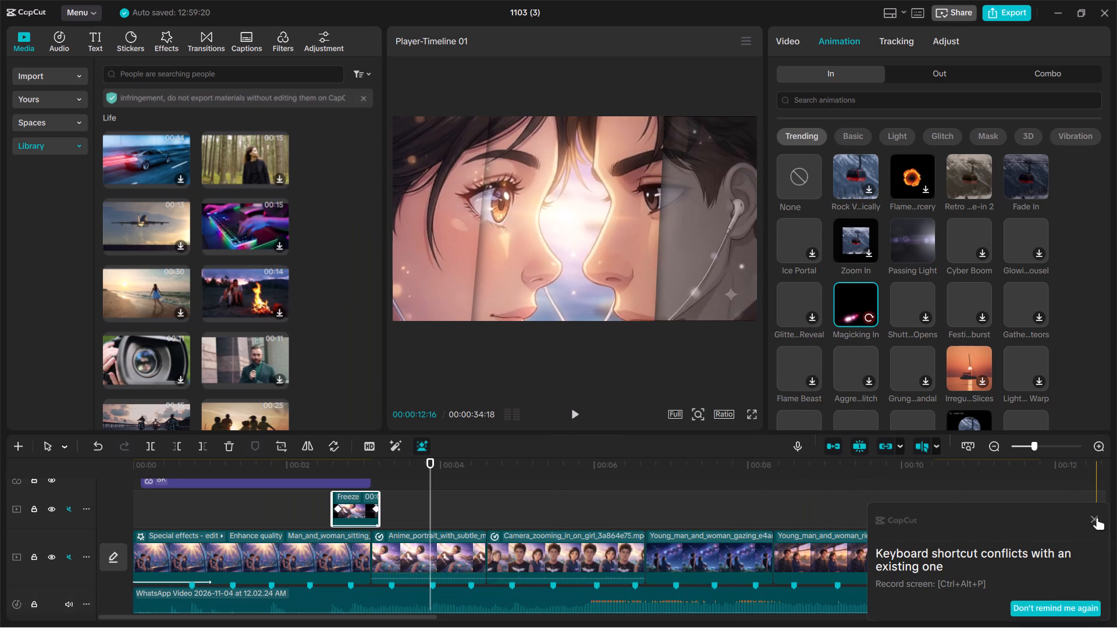
Dismiss the shortcut conflict notice, search the entrance animations for "up" for the Freeze clip, and reload the results.
{"action": "left_click", "coordinate": [1097, 518]}
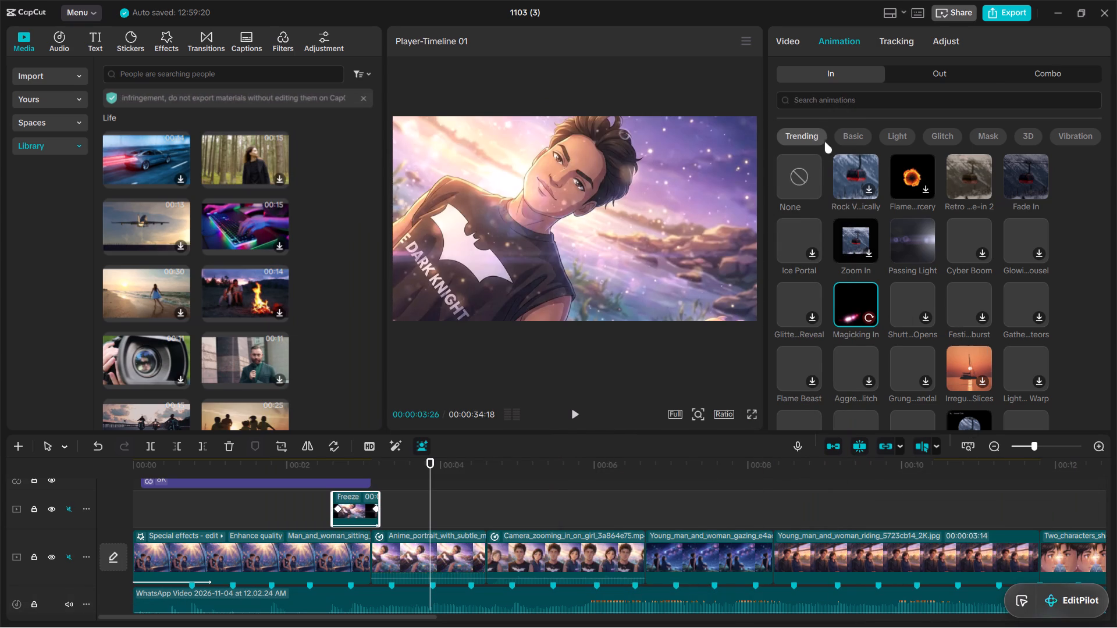
{"action": "left_click", "coordinate": [887, 101]}
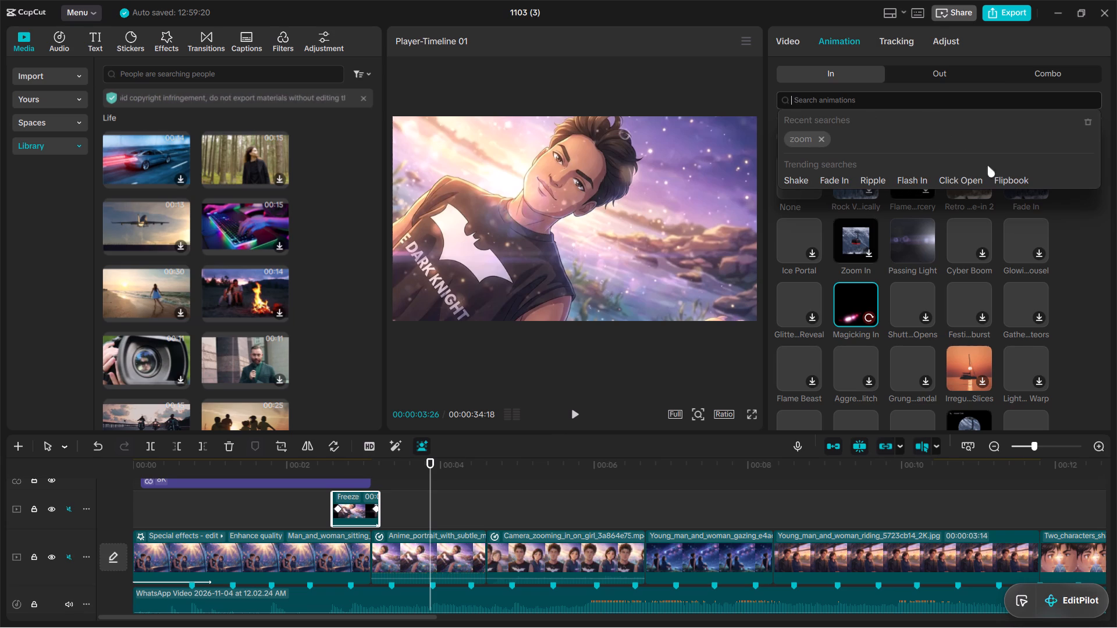
{"action": "left_click", "coordinate": [867, 100]}
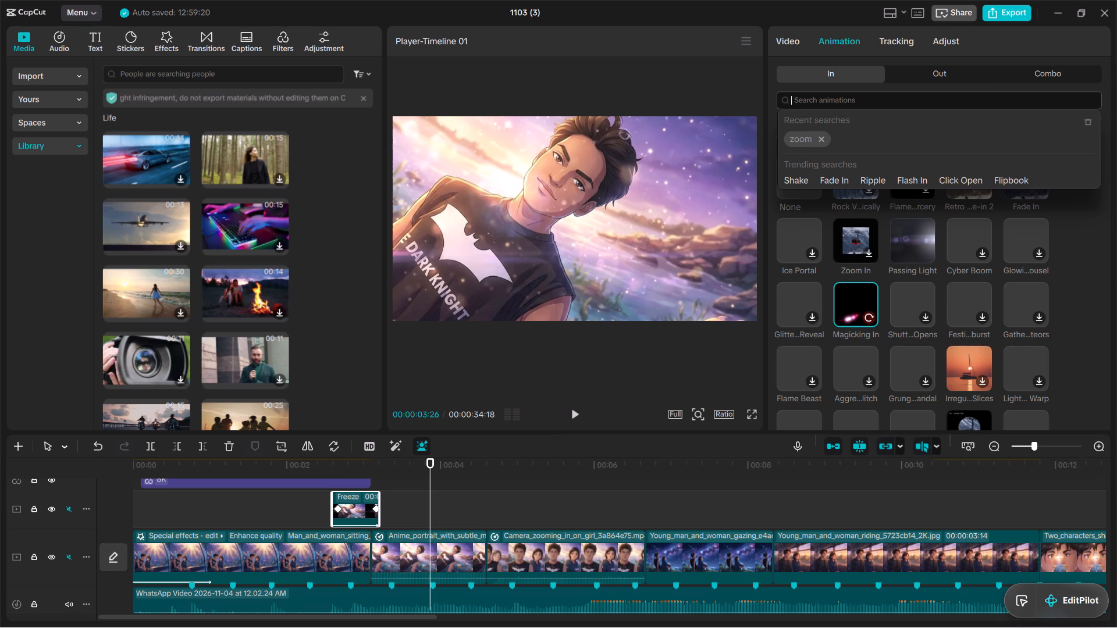
{"action": "type", "text": "up"}
{"action": "key", "text": "Return"}
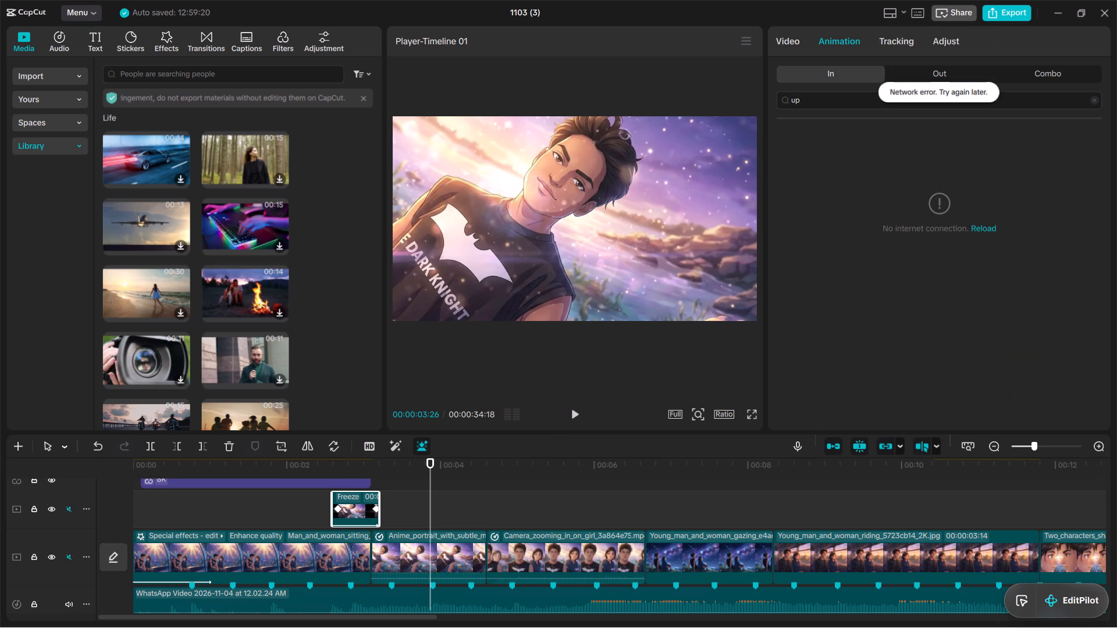
{"action": "left_click", "coordinate": [989, 228]}
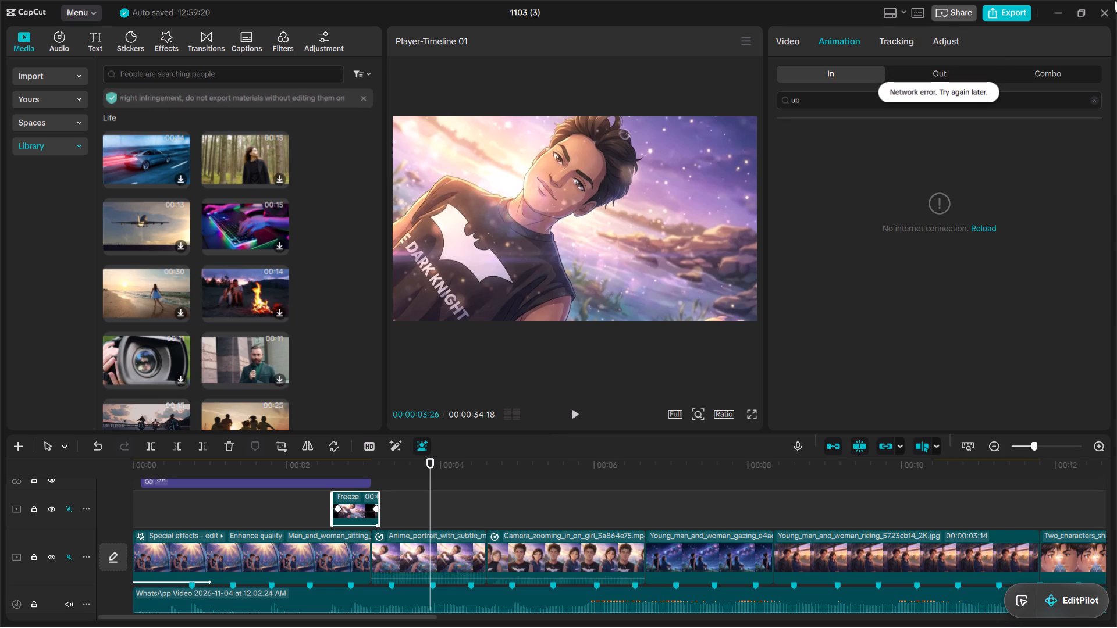
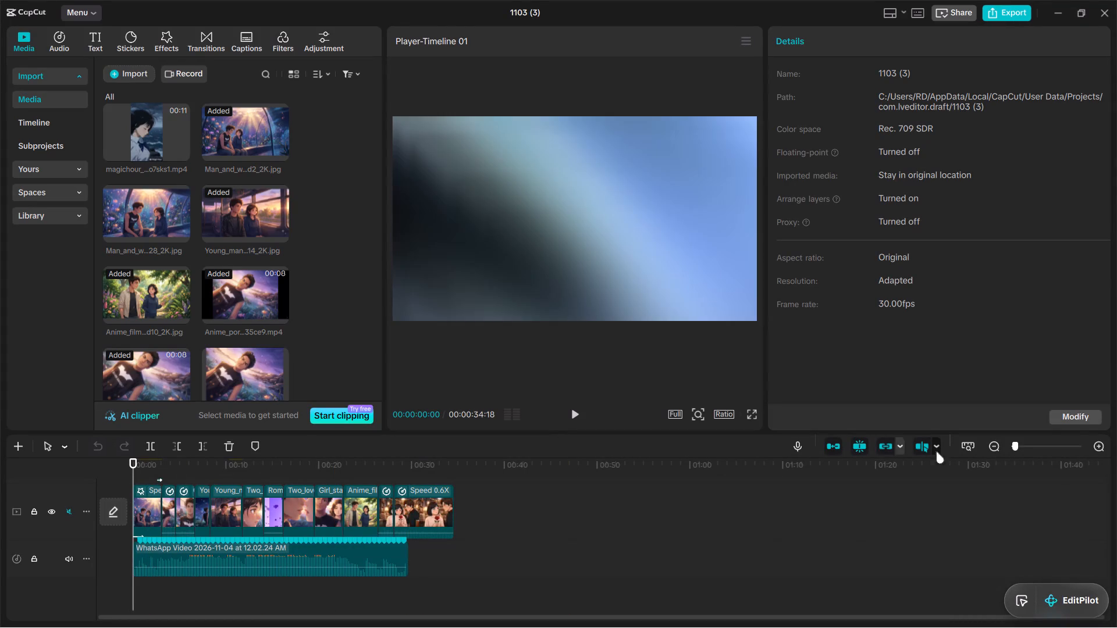
Append the unused split-face image of the boy and girl with earphones to the end of the main video track.
{"action": "left_click_drag", "start_coordinate": [1015, 447], "coordinate": [1027, 448]}
{"action": "scroll", "coordinate": [251, 326], "scroll_direction": "down", "scroll_amount": 4}
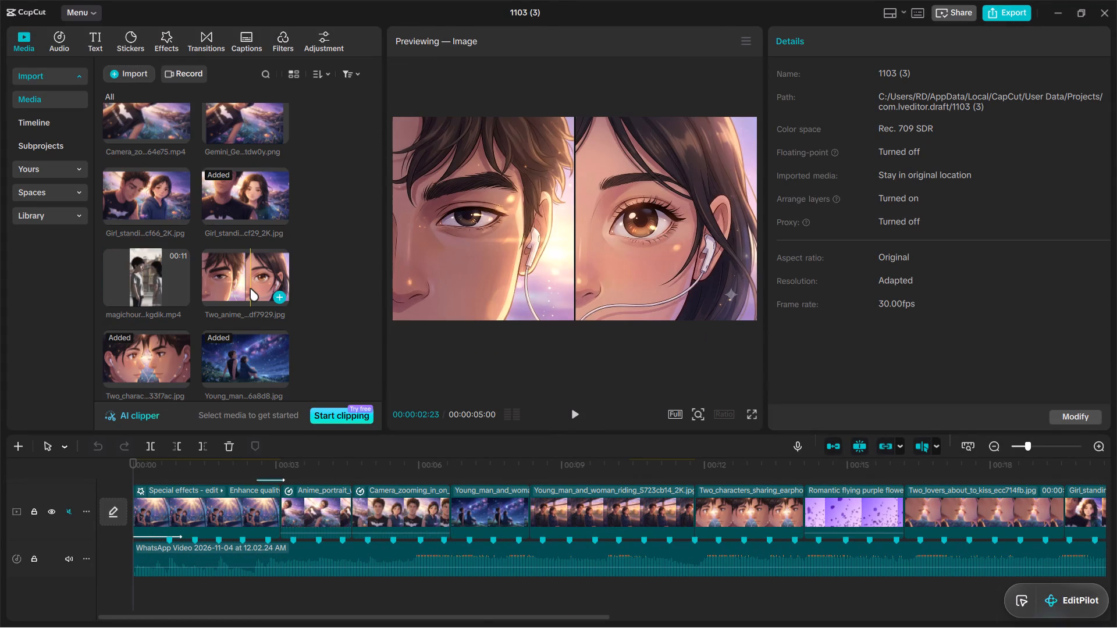
{"action": "left_click", "coordinate": [250, 288]}
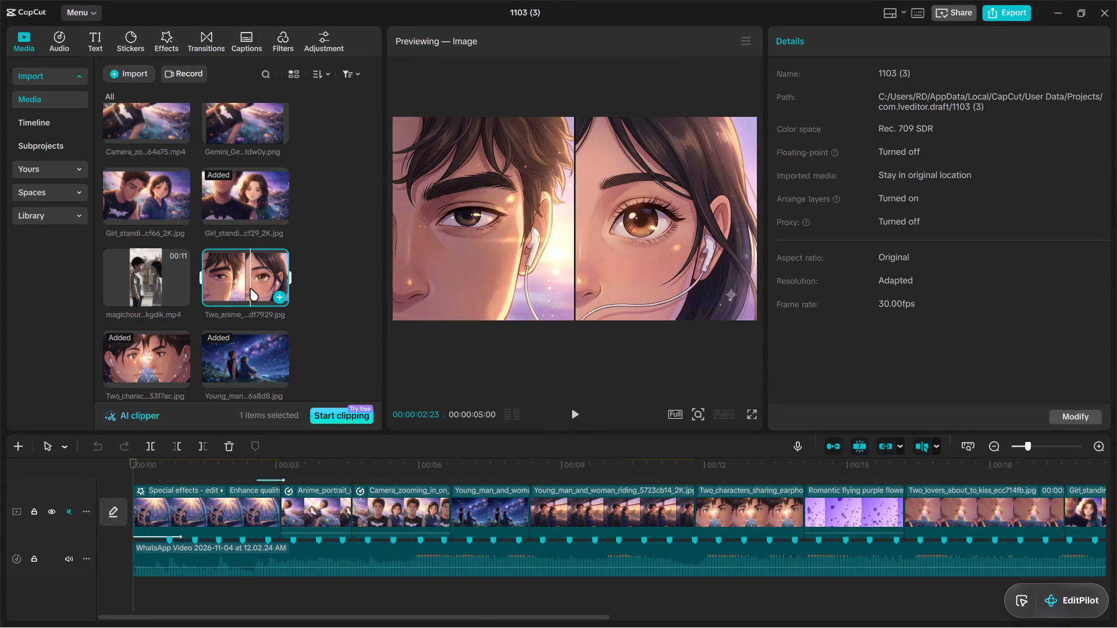
{"action": "scroll", "coordinate": [208, 459], "scroll_direction": "up", "scroll_amount": 3}
{"action": "scroll", "coordinate": [223, 514], "scroll_direction": "up", "scroll_amount": 3}
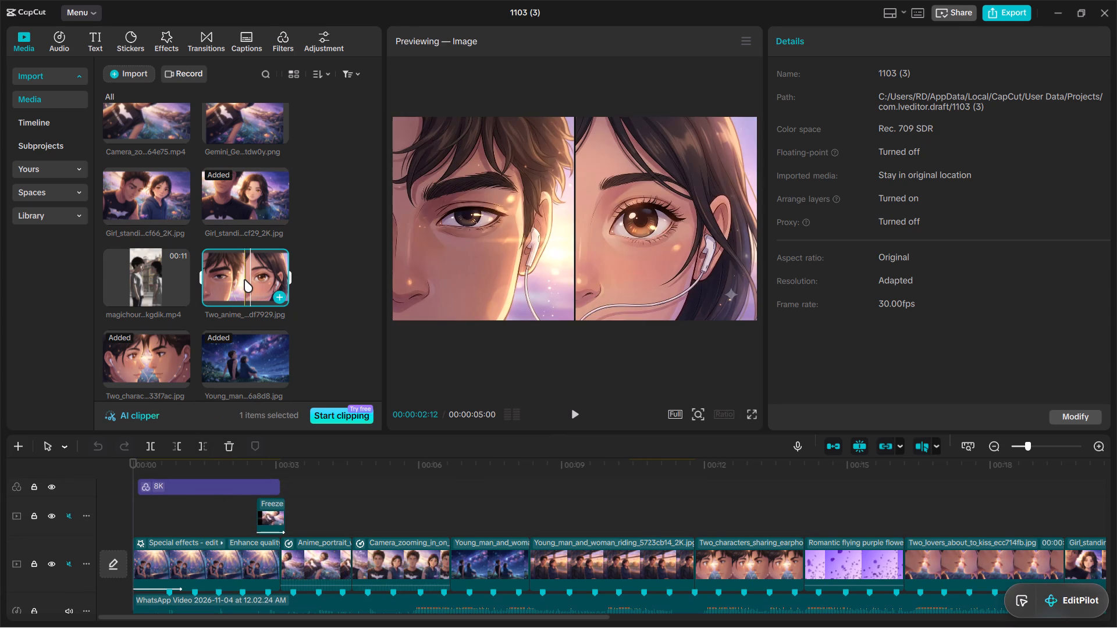
{"action": "left_click_drag", "start_coordinate": [244, 280], "coordinate": [1116, 608]}
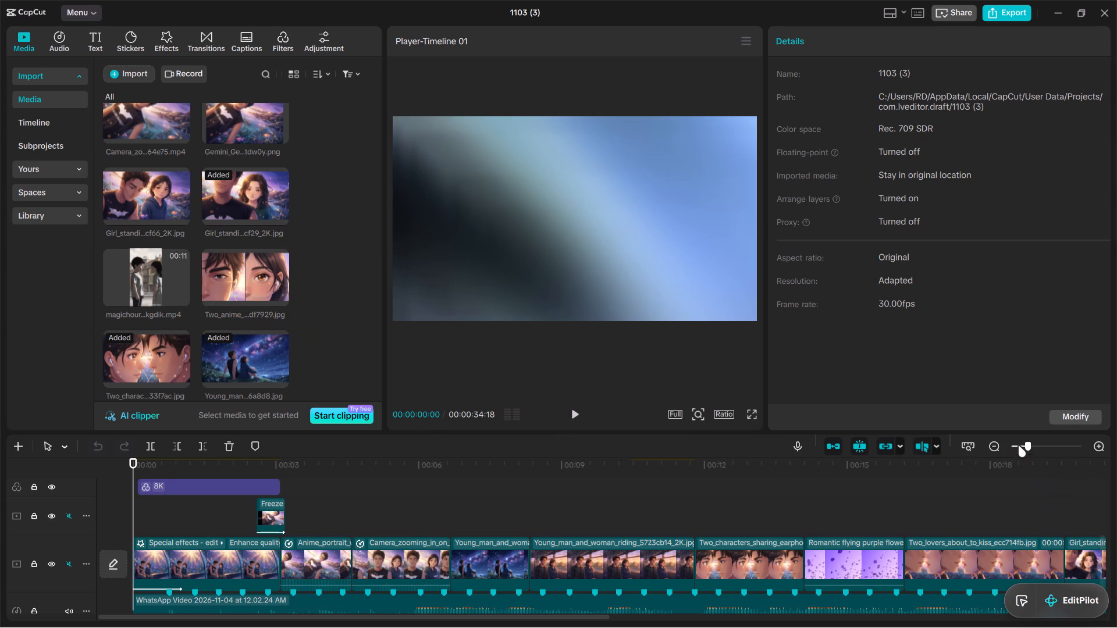
{"action": "left_click", "coordinate": [1018, 445]}
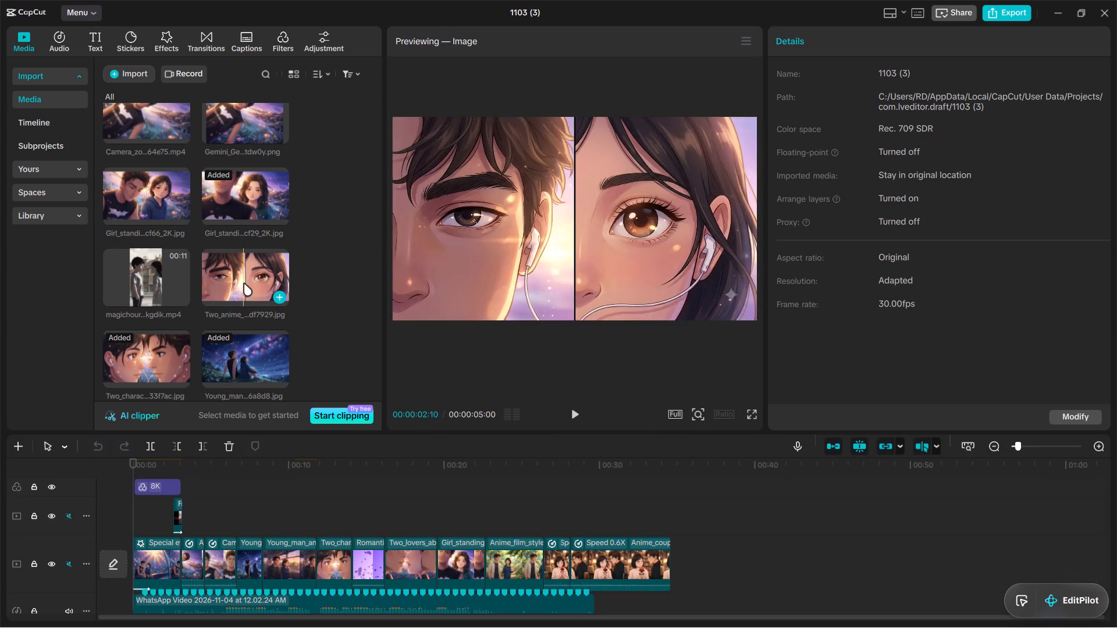
{"action": "left_click_drag", "start_coordinate": [244, 283], "coordinate": [680, 553]}
Examine the Basic, Remove BG, Mask and Retouch options for the new split-face clip, with the playhead near 35 seconds.
{"action": "left_click", "coordinate": [680, 507]}
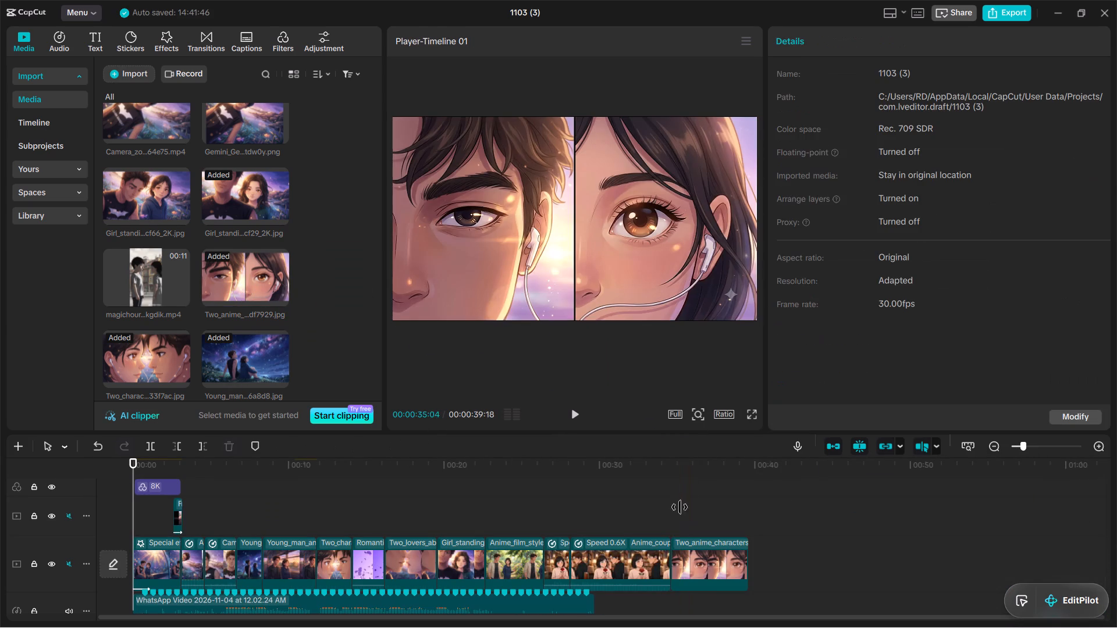
{"action": "left_click", "coordinate": [717, 569]}
{"action": "scroll", "coordinate": [855, 308], "scroll_direction": "down", "scroll_amount": 3}
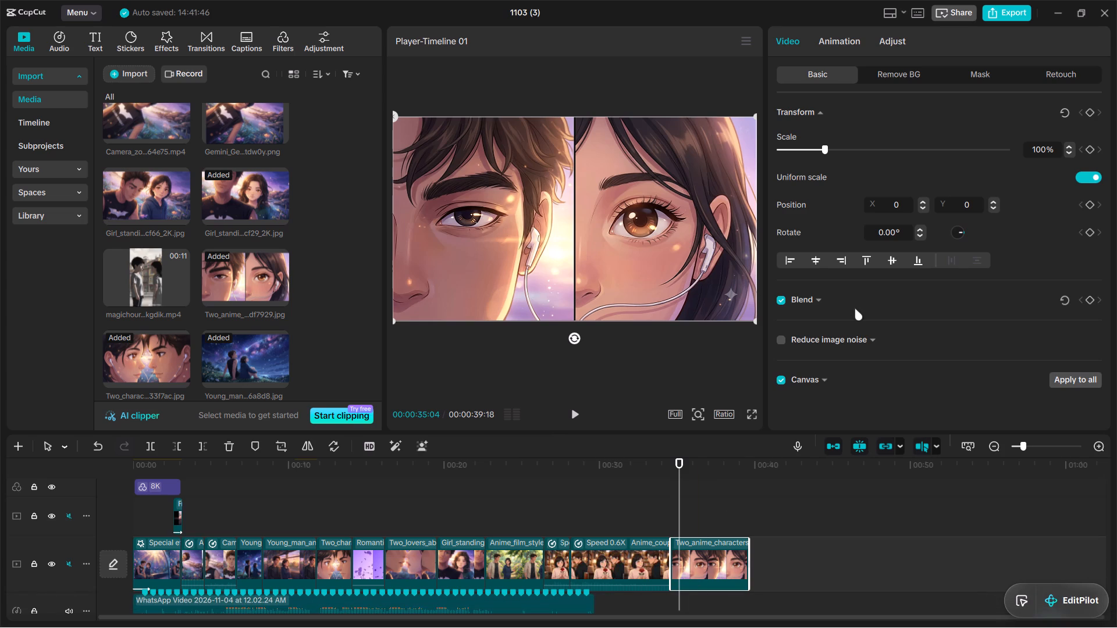
{"action": "left_click", "coordinate": [920, 72]}
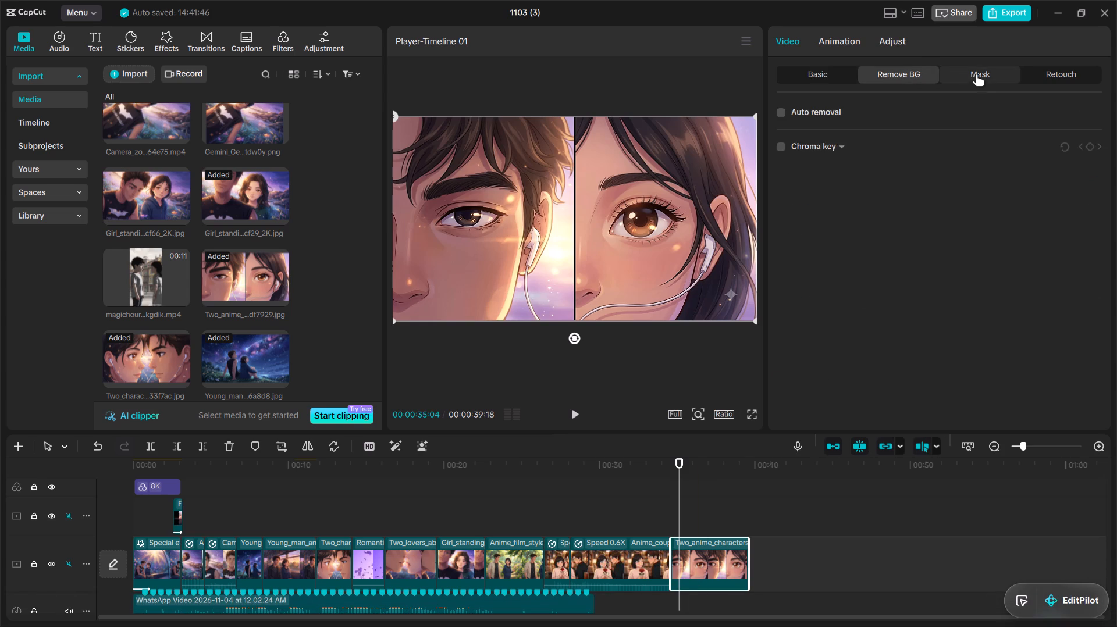
{"action": "left_click", "coordinate": [977, 73]}
{"action": "left_click", "coordinate": [1046, 67]}
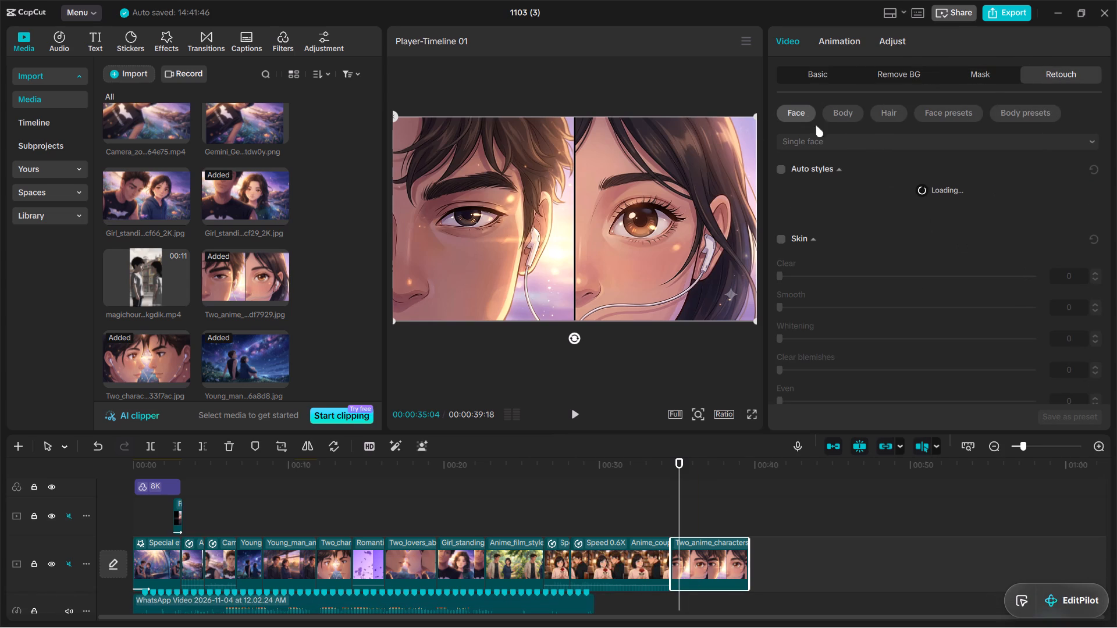
{"action": "left_click", "coordinate": [790, 38]}
{"action": "left_click", "coordinate": [820, 70]}
{"action": "scroll", "coordinate": [891, 224], "scroll_direction": "down", "scroll_amount": 4}
{"action": "scroll", "coordinate": [891, 224], "scroll_direction": "up", "scroll_amount": 9}
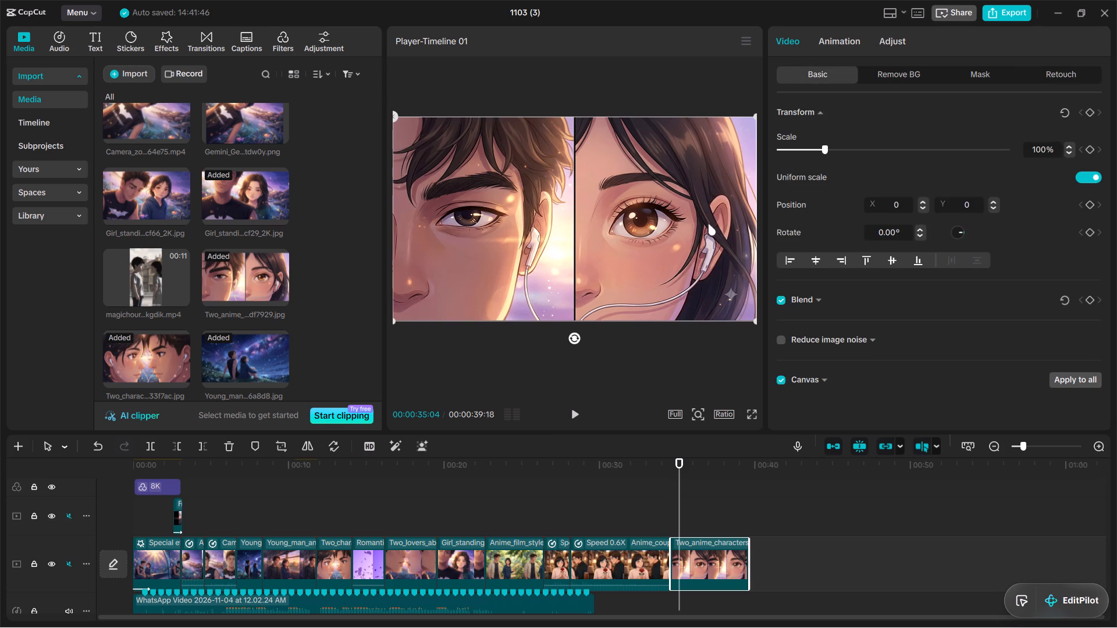
{"action": "left_click", "coordinate": [926, 74]}
{"action": "left_click", "coordinate": [981, 76]}
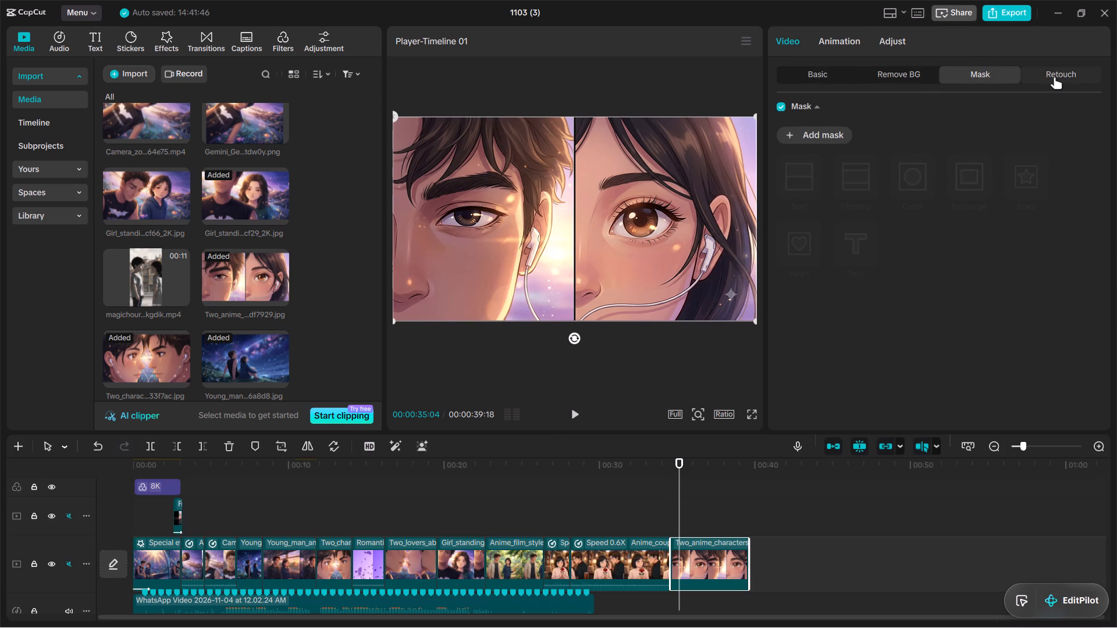
Try to turn on Manual face retouching for the split-face clip.
{"action": "left_click", "coordinate": [1054, 77]}
{"action": "scroll", "coordinate": [888, 298], "scroll_direction": "down", "scroll_amount": 6}
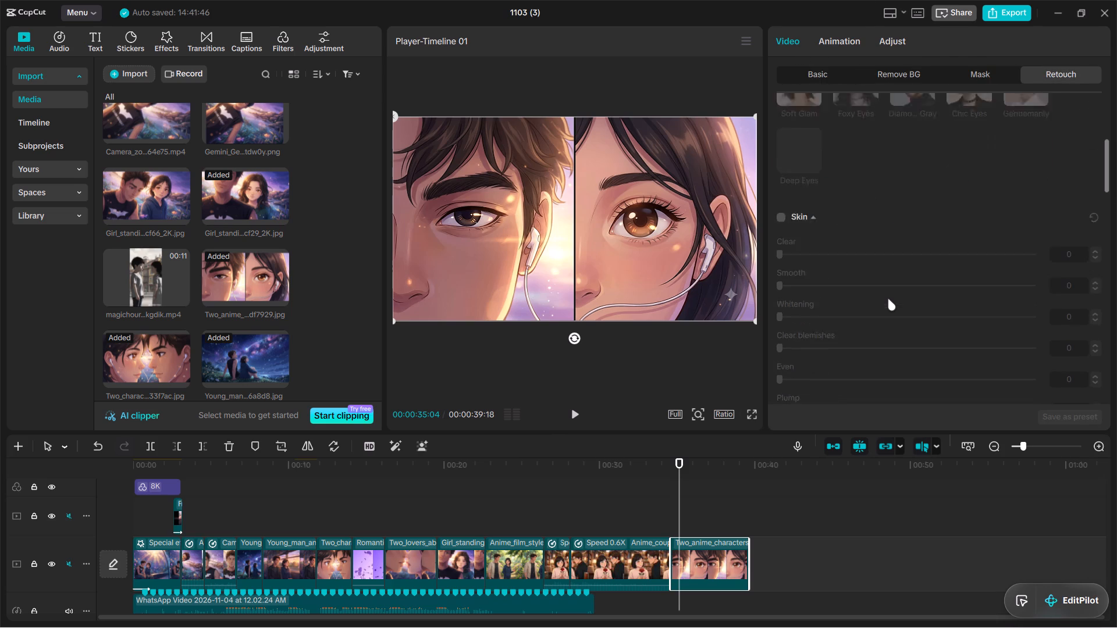
{"action": "scroll", "coordinate": [888, 298], "scroll_direction": "down", "scroll_amount": 18}
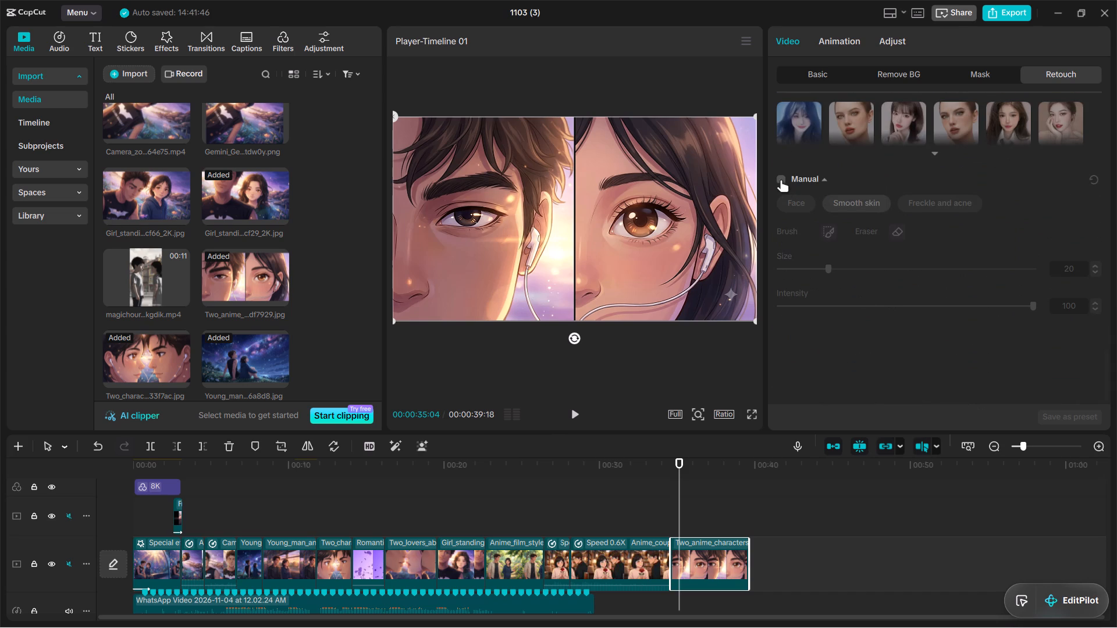
{"action": "left_click", "coordinate": [780, 179]}
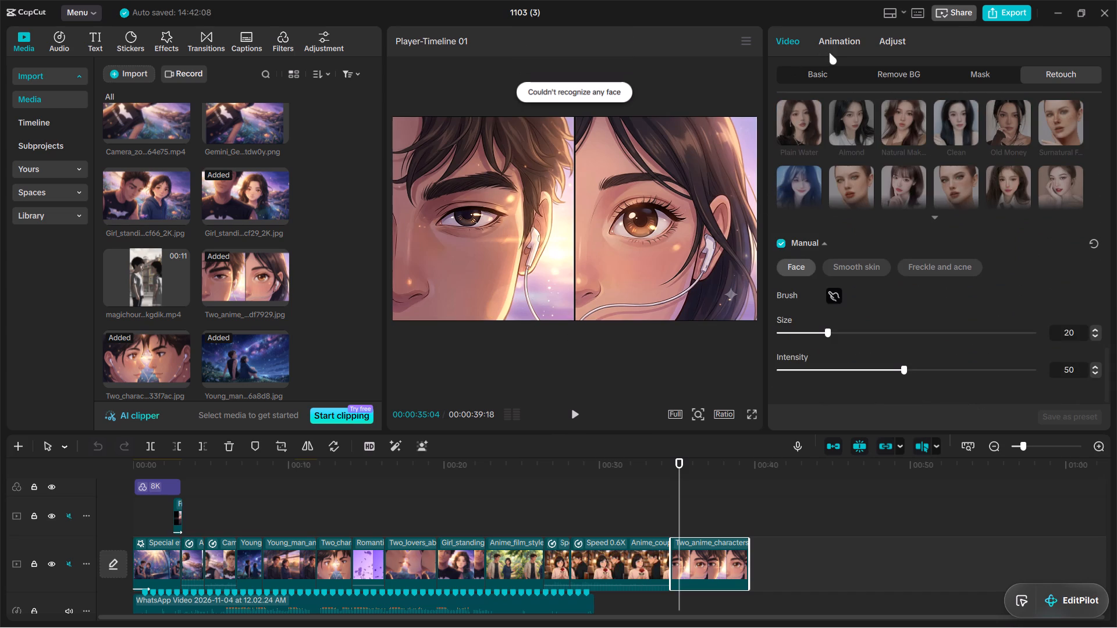
Examine the split-face clip's entrance animations and its basic color, lightness and effects adjustments.
{"action": "left_click", "coordinate": [838, 40]}
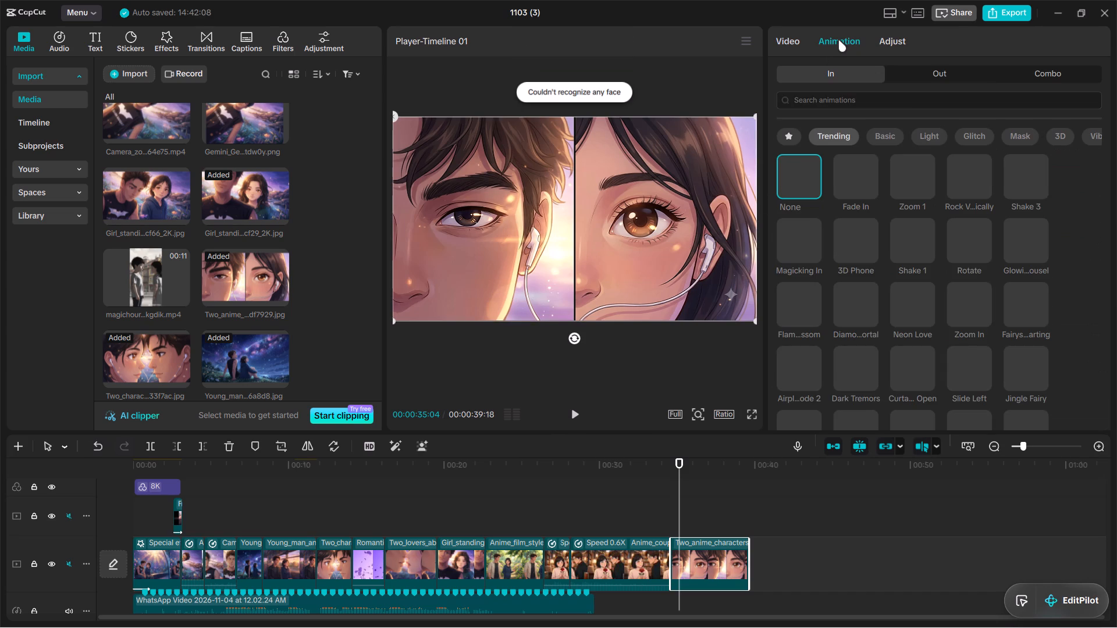
{"action": "left_click", "coordinate": [899, 44]}
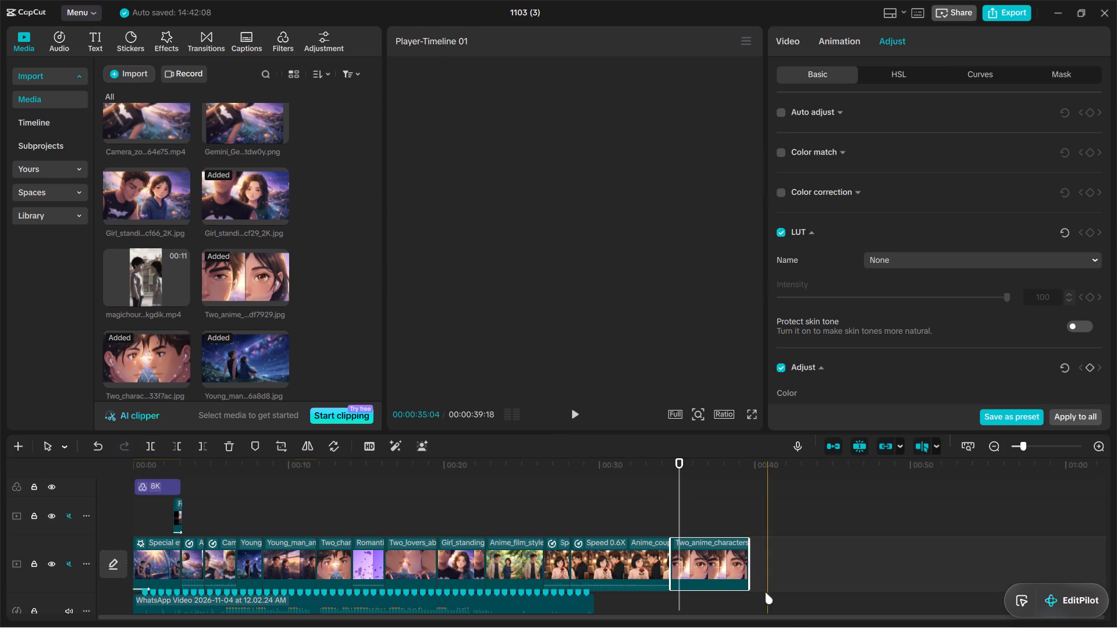
{"action": "left_click", "coordinate": [730, 565]}
{"action": "scroll", "coordinate": [833, 364], "scroll_direction": "down", "scroll_amount": 6}
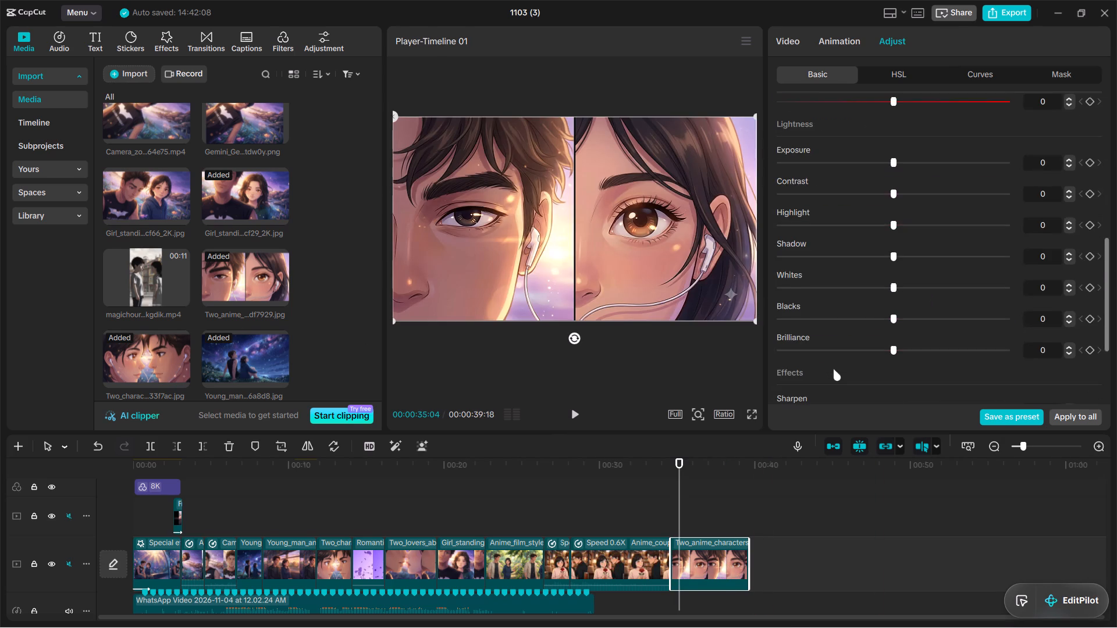
{"action": "scroll", "coordinate": [856, 361], "scroll_direction": "down", "scroll_amount": 4}
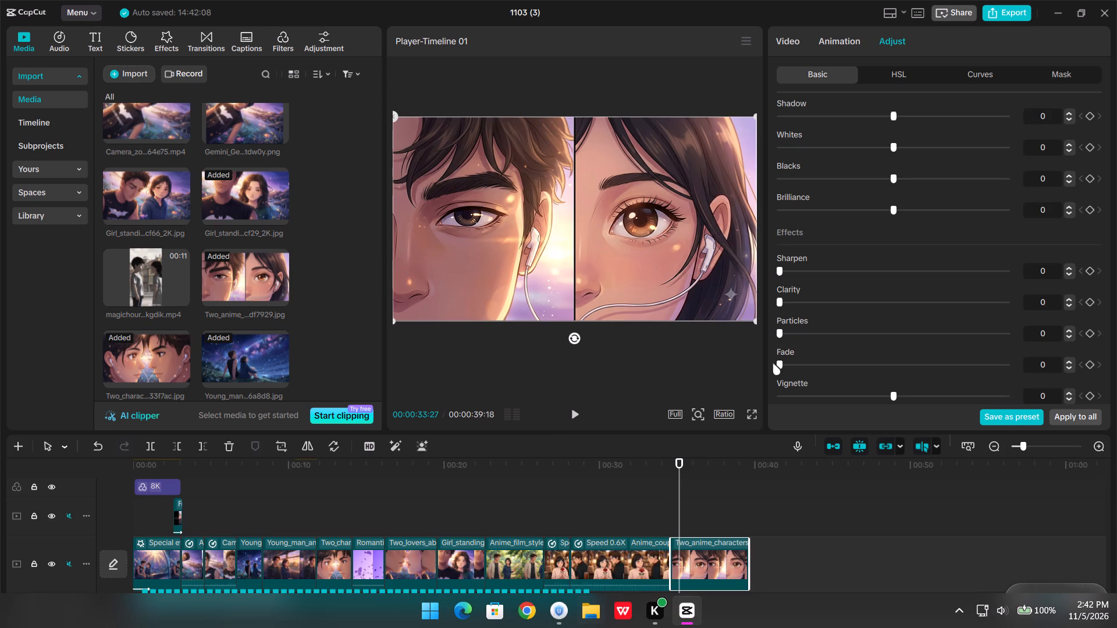
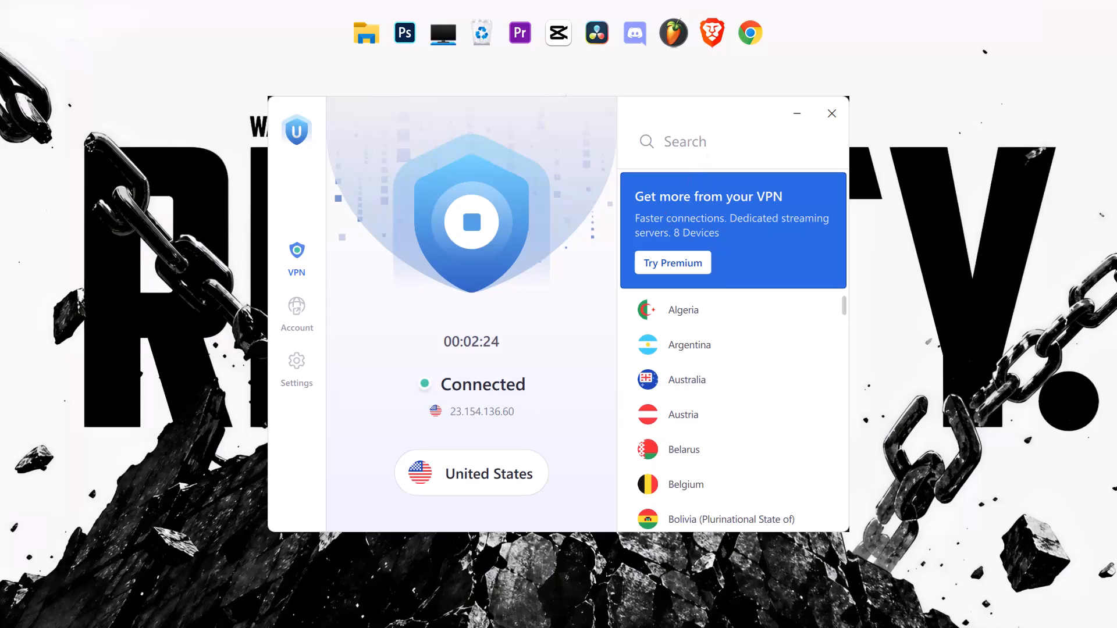
Search the VPN locations for "united" and switch the connection to United Kingdom.
{"action": "left_click", "coordinate": [708, 143]}
{"action": "type", "text": "united"}
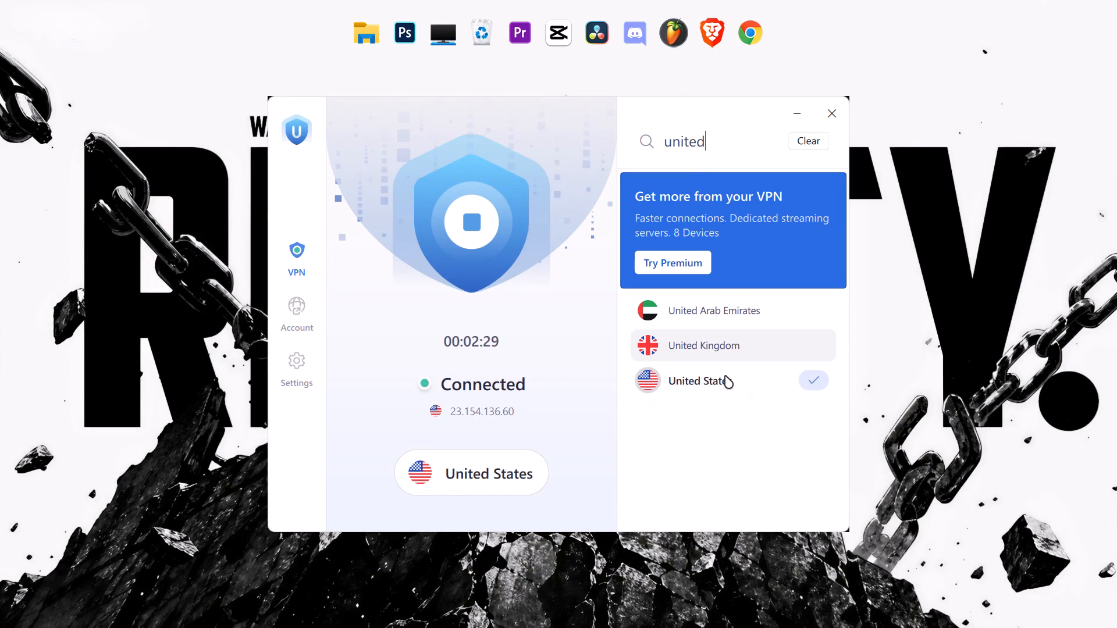
{"action": "left_click", "coordinate": [709, 338]}
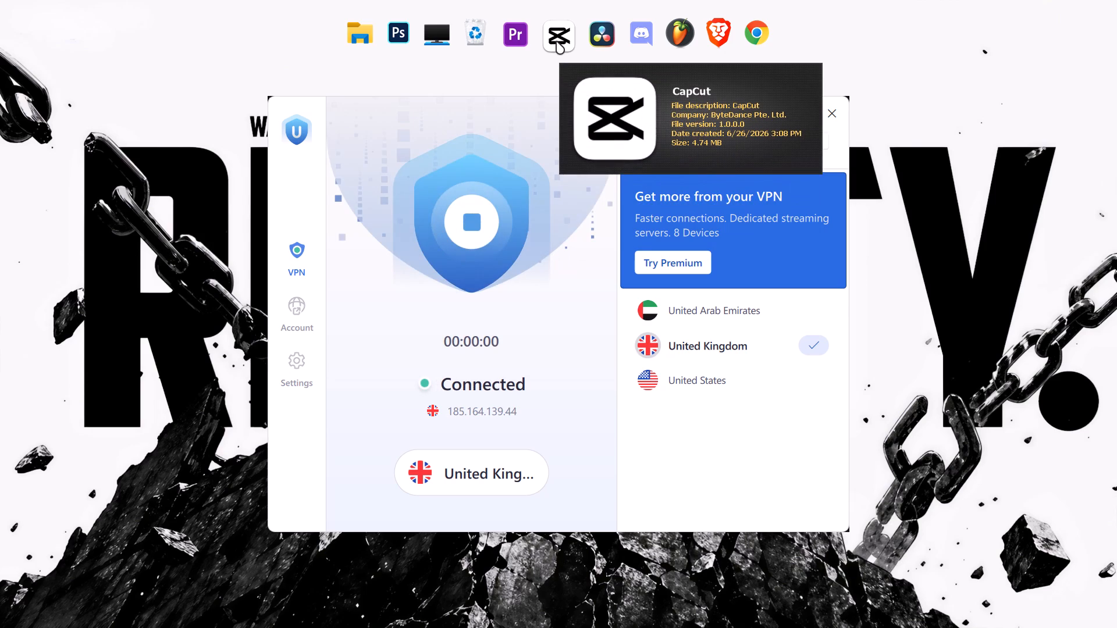
Launch CapCut again and dismiss the Pro free-trial offer.
{"action": "double_click", "coordinate": [556, 41]}
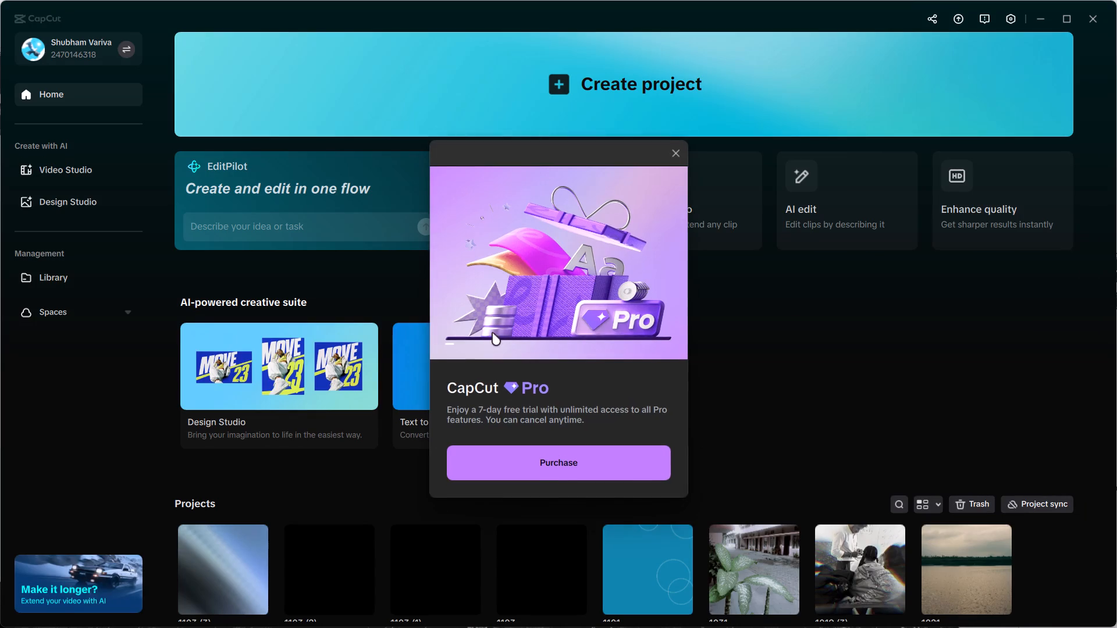
{"action": "left_click", "coordinate": [677, 151]}
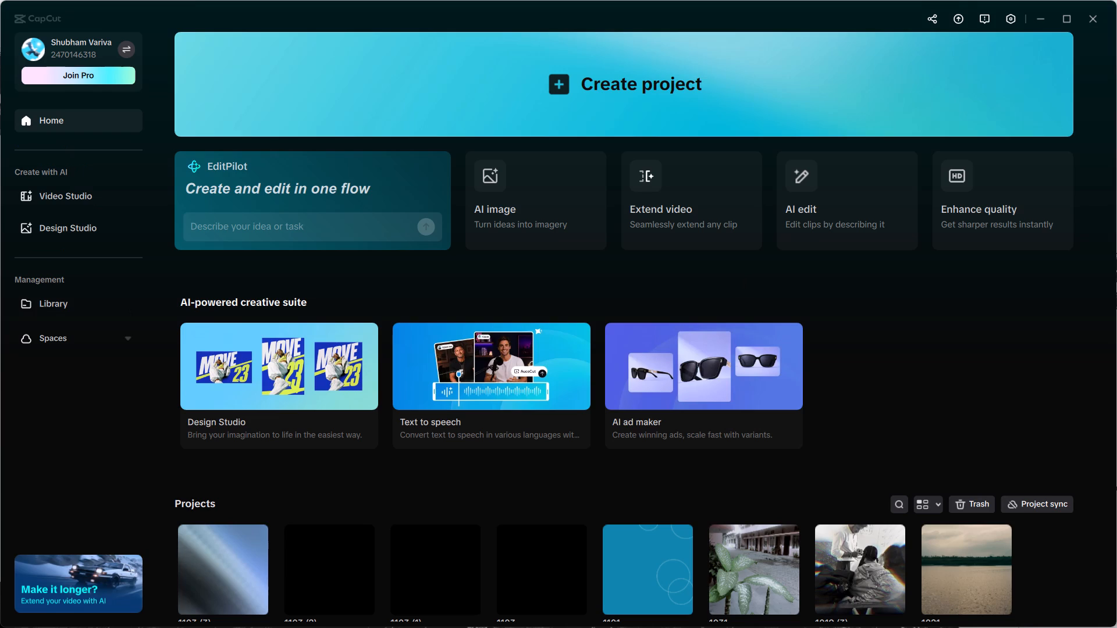
Open a new empty project and examine its media import, audio, text, sticker and effect libraries.
{"action": "left_click", "coordinate": [504, 208]}
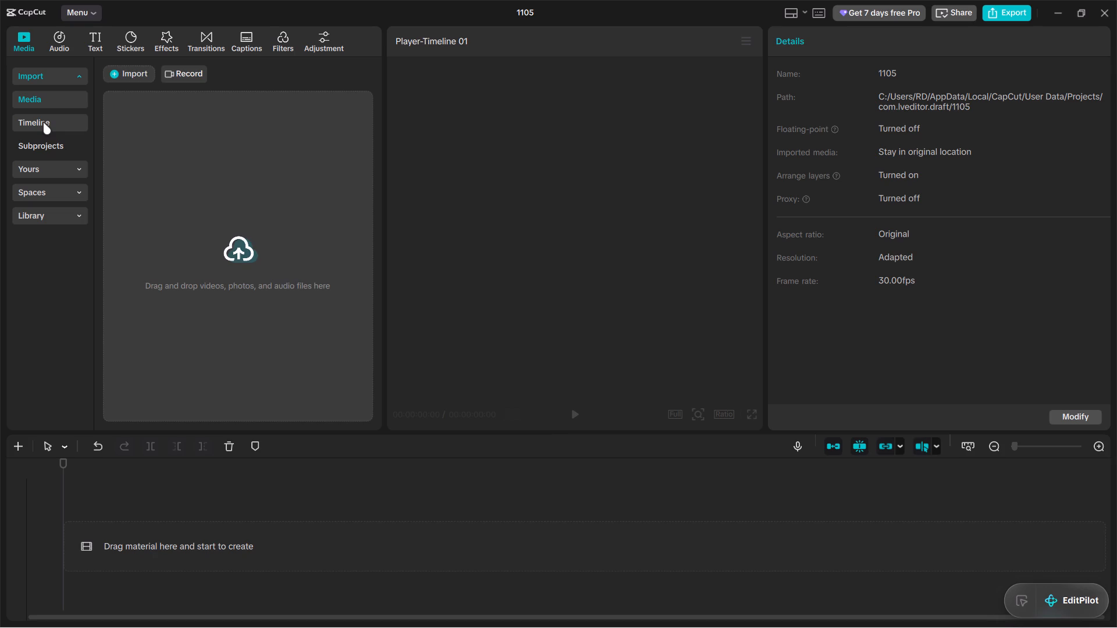
{"action": "left_click", "coordinate": [43, 122]}
{"action": "left_click", "coordinate": [52, 150]}
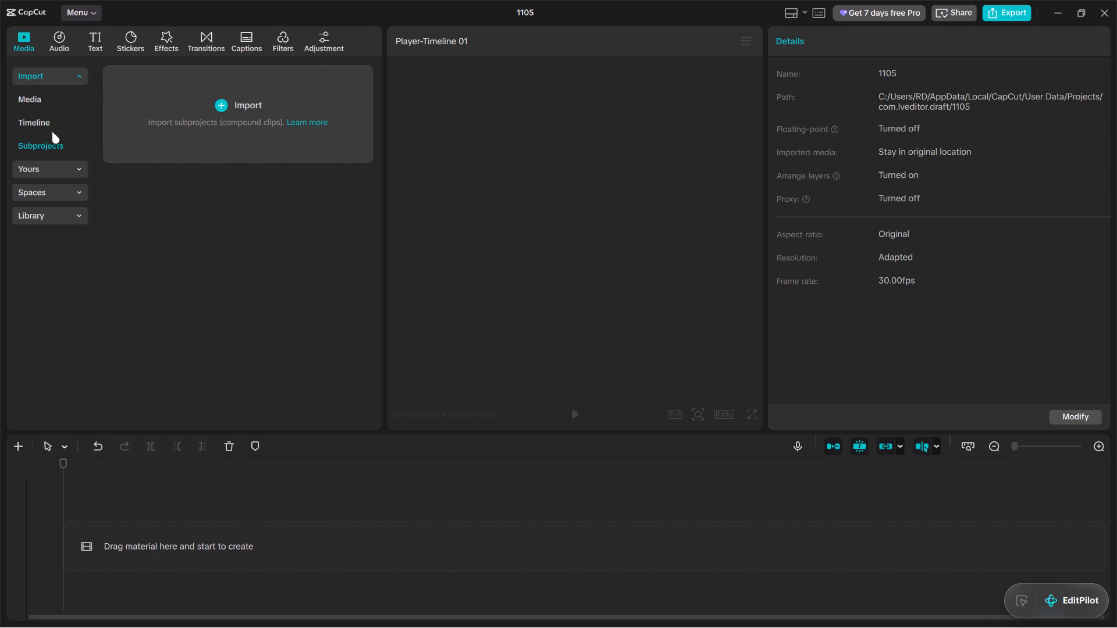
{"action": "left_click", "coordinate": [46, 122]}
{"action": "left_click", "coordinate": [33, 93]}
{"action": "left_click", "coordinate": [30, 77]}
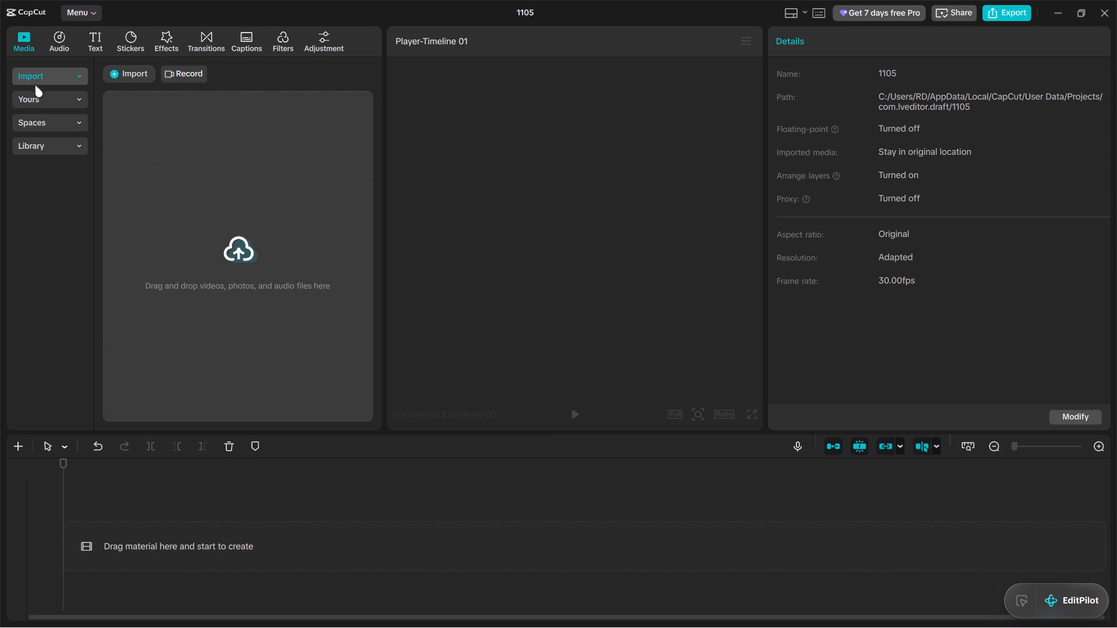
{"action": "left_click", "coordinate": [69, 37]}
{"action": "left_click", "coordinate": [98, 44]}
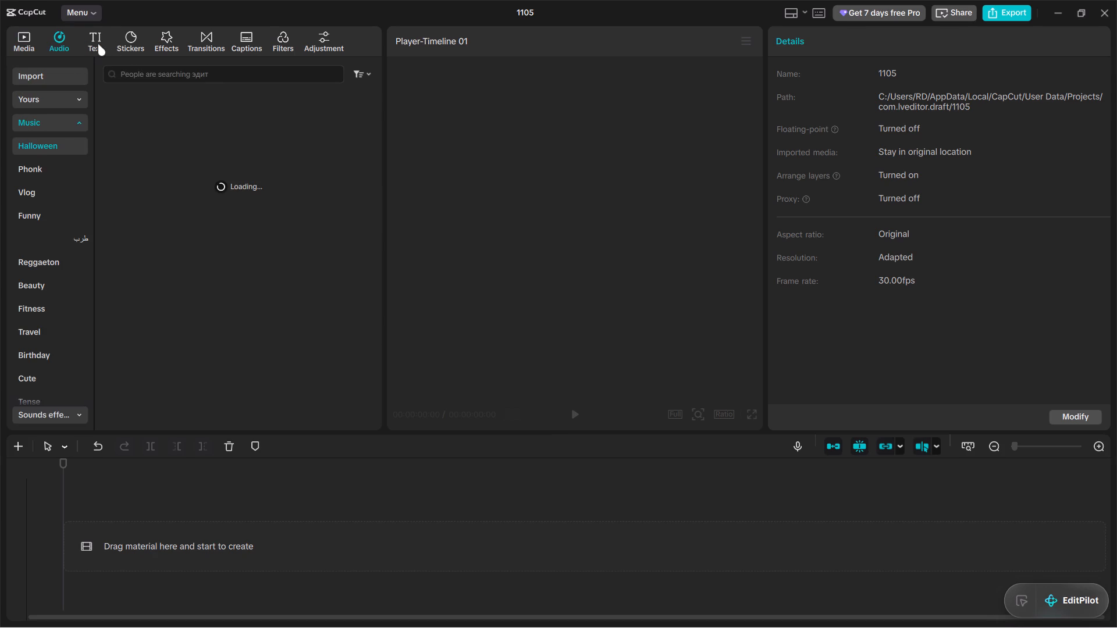
{"action": "left_click", "coordinate": [129, 45]}
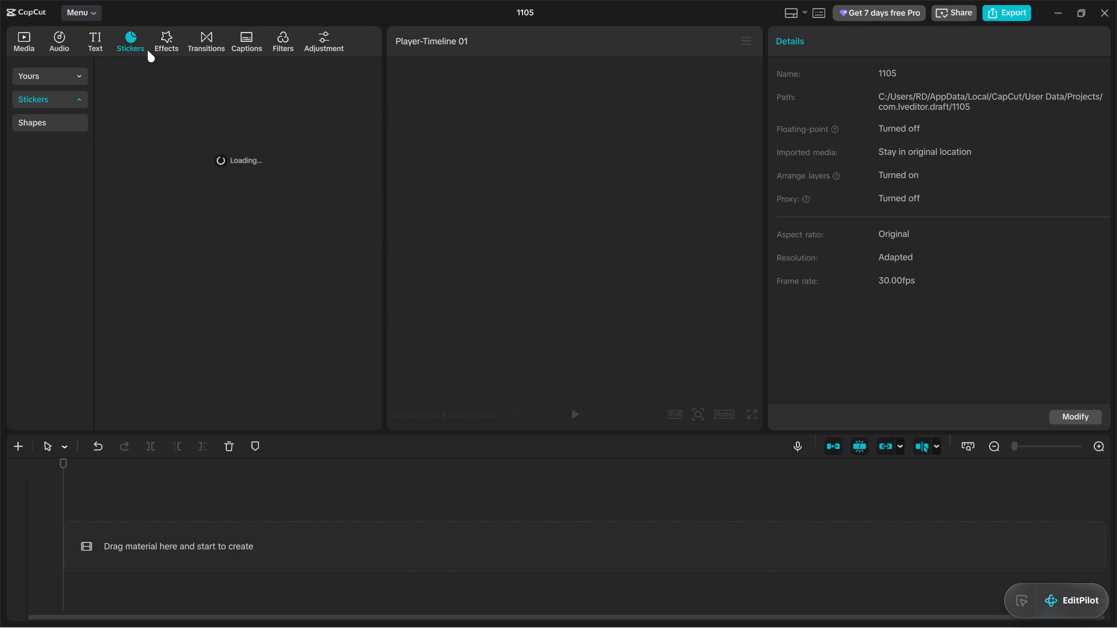
{"action": "left_click", "coordinate": [169, 50]}
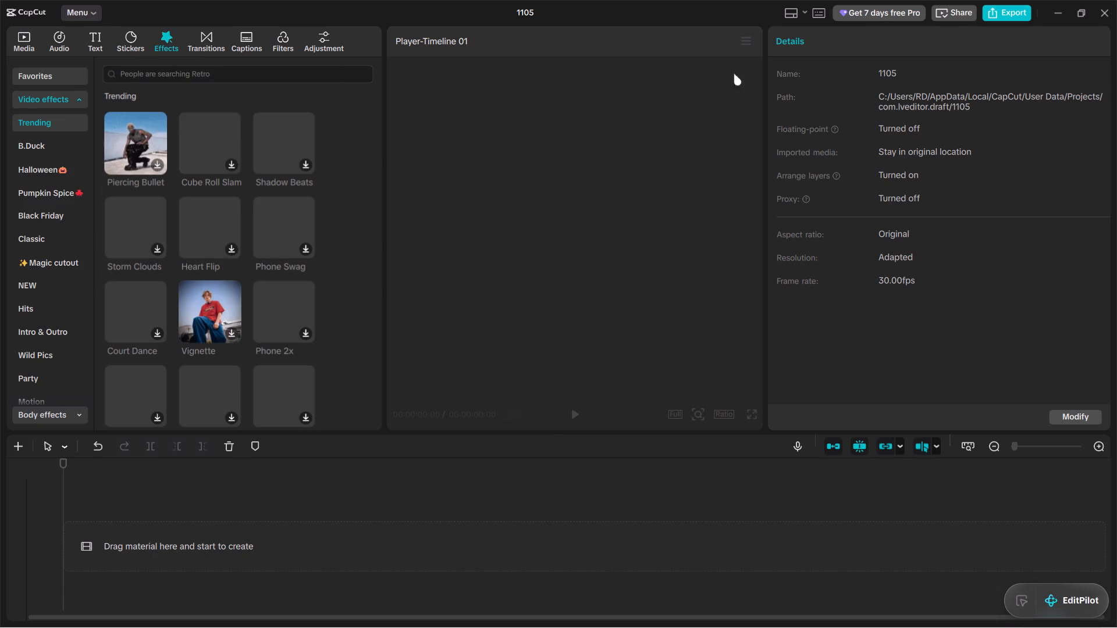
{"action": "left_click", "coordinate": [133, 47]}
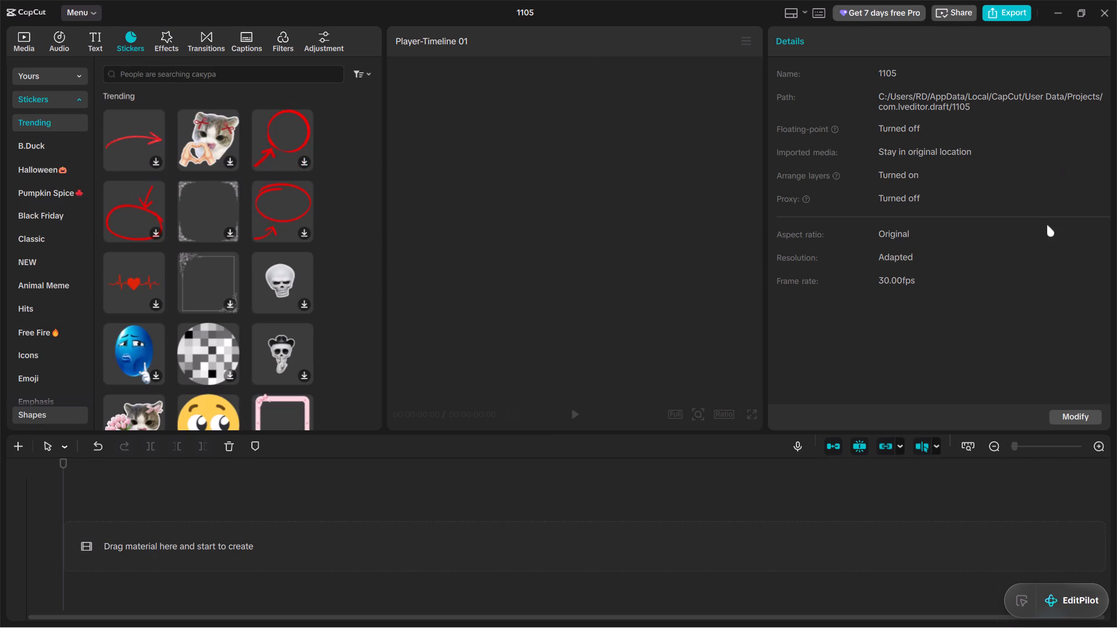
Look at the EditPilot assistant's suggestions, close it and leave the empty project.
{"action": "left_click", "coordinate": [1065, 598]}
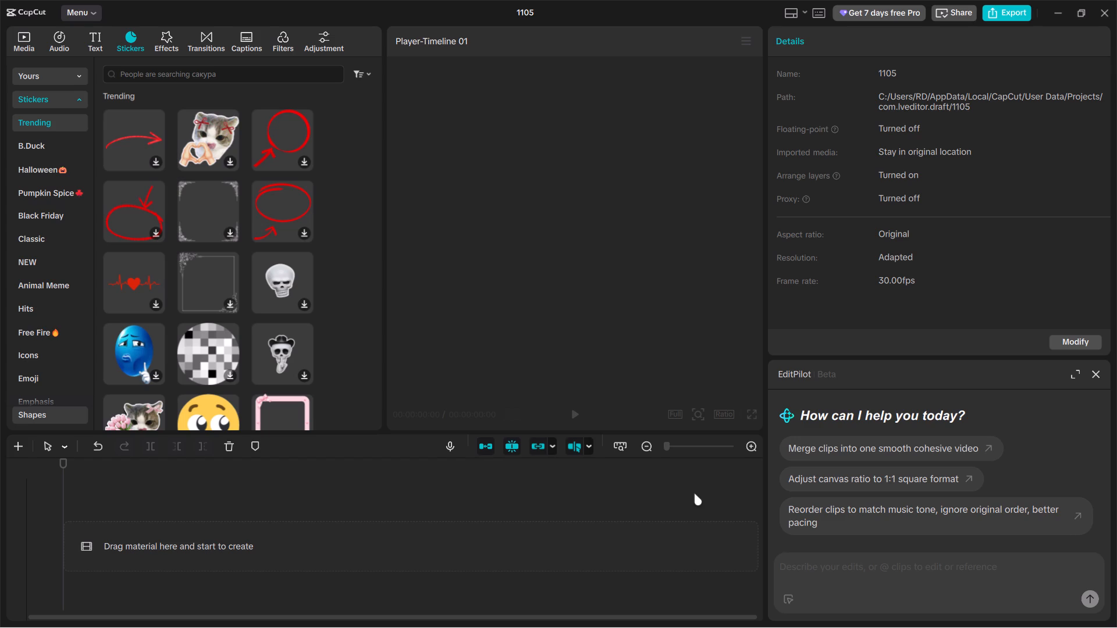
{"action": "left_click", "coordinate": [717, 488]}
{"action": "left_click", "coordinate": [1098, 373]}
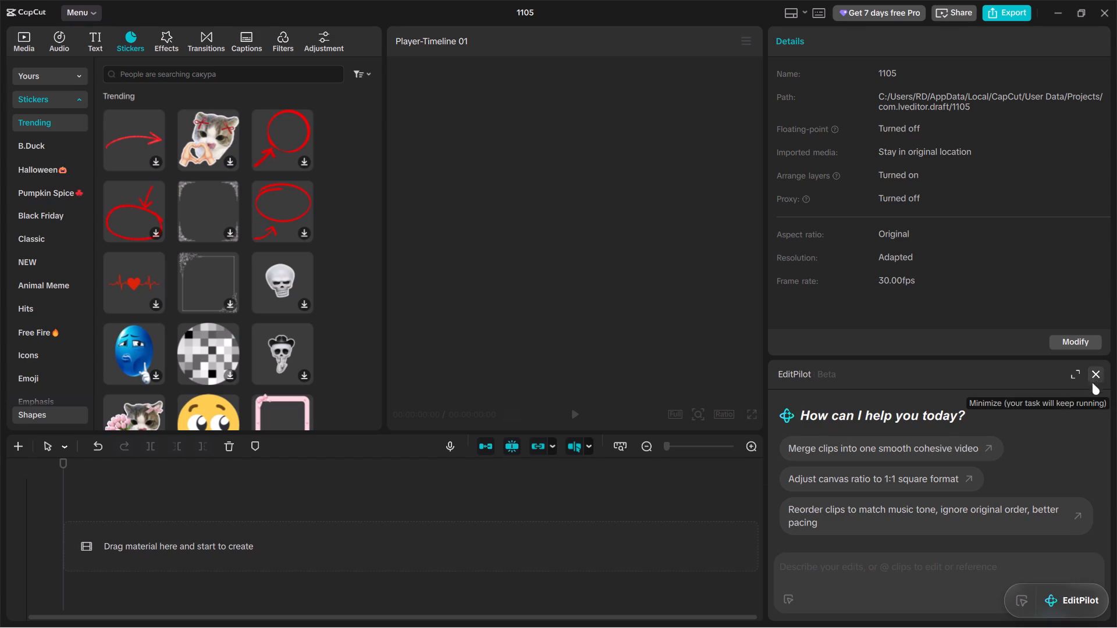
{"action": "left_click", "coordinate": [1099, 11]}
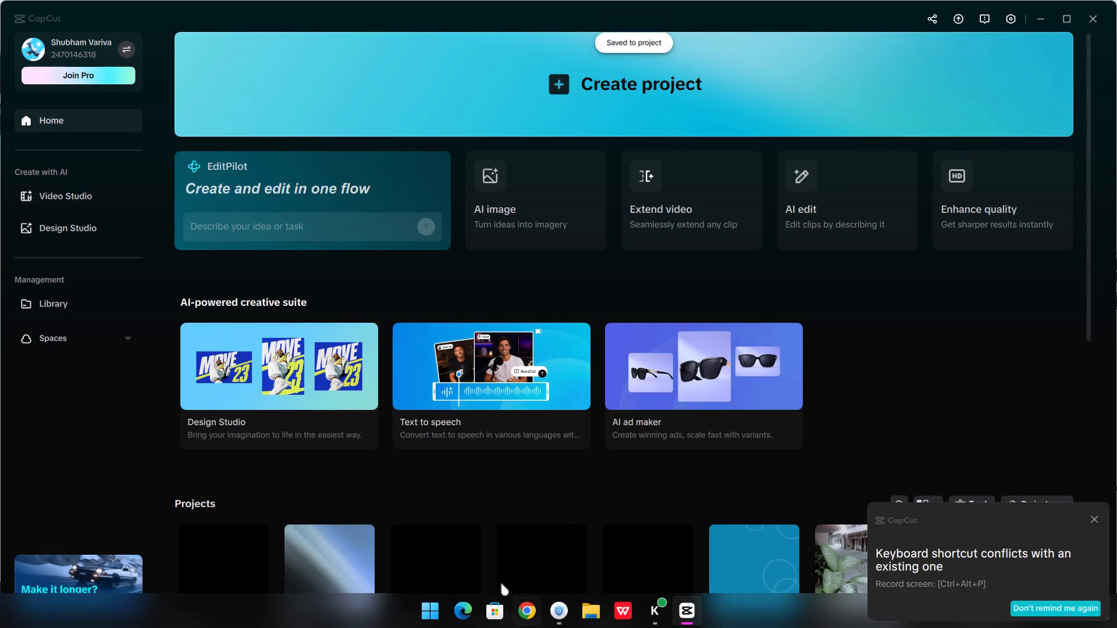
Open the existing project 1103 (3) from the project list.
{"action": "scroll", "coordinate": [284, 456], "scroll_direction": "down", "scroll_amount": 4}
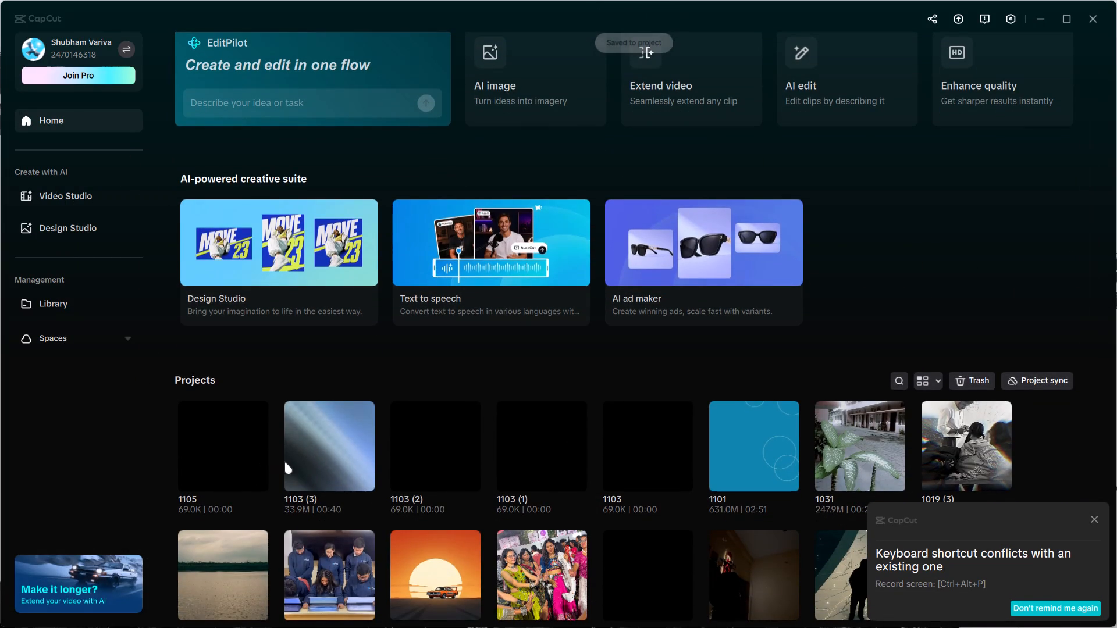
{"action": "double_click", "coordinate": [317, 455]}
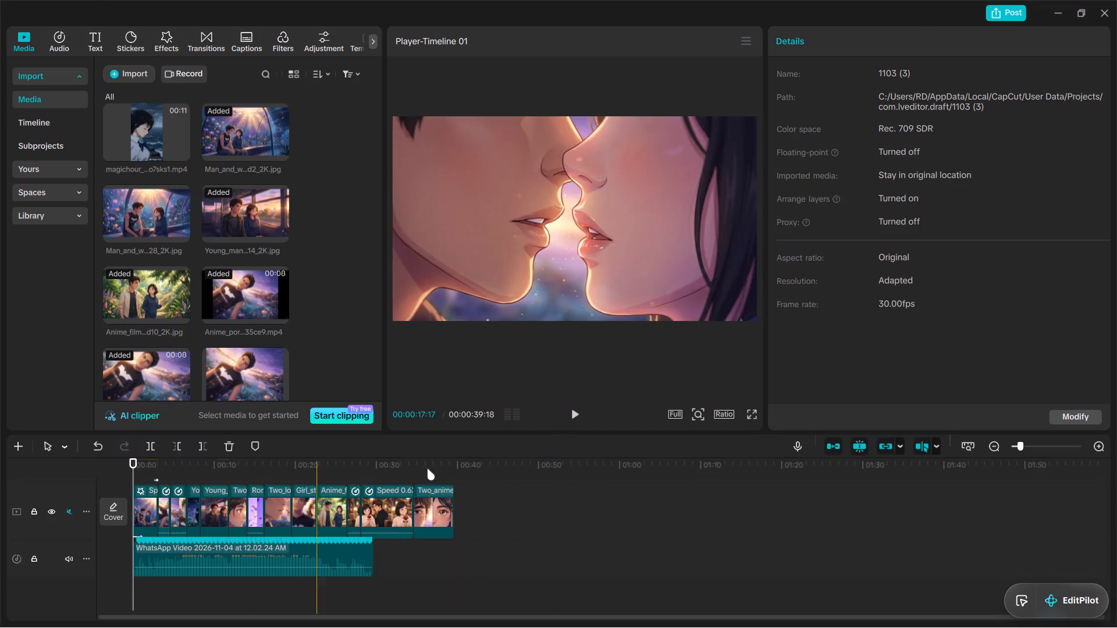
Turn on AI remove for the split-face clip at the end of the main track.
{"action": "left_click_drag", "start_coordinate": [1020, 447], "coordinate": [1037, 445]}
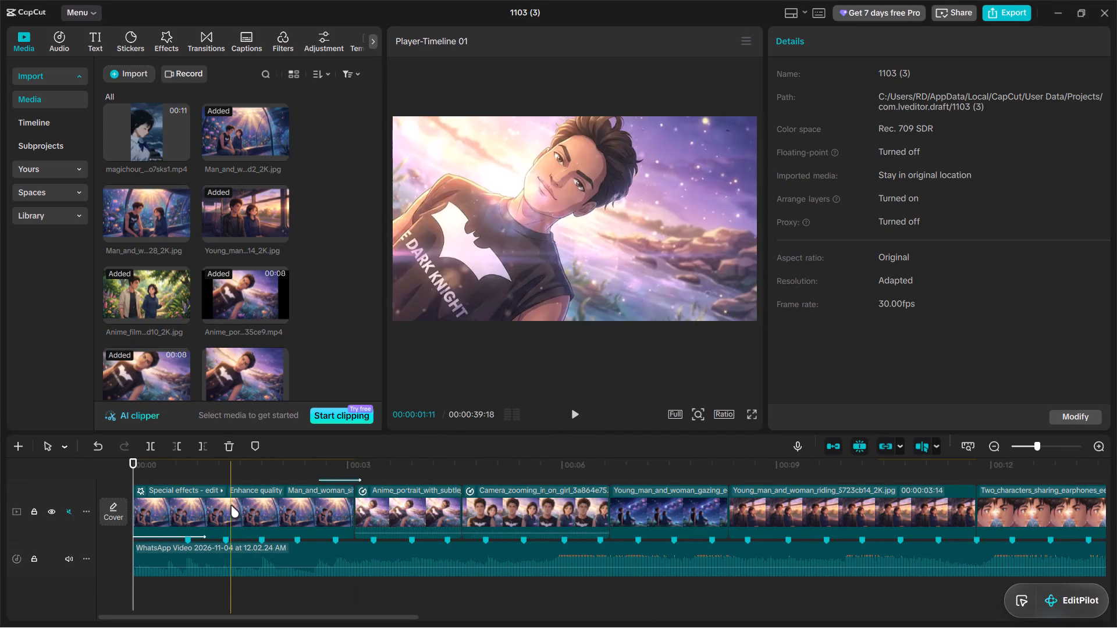
{"action": "left_click", "coordinate": [231, 505]}
{"action": "left_click", "coordinate": [1027, 466]}
{"action": "left_click", "coordinate": [1027, 441]}
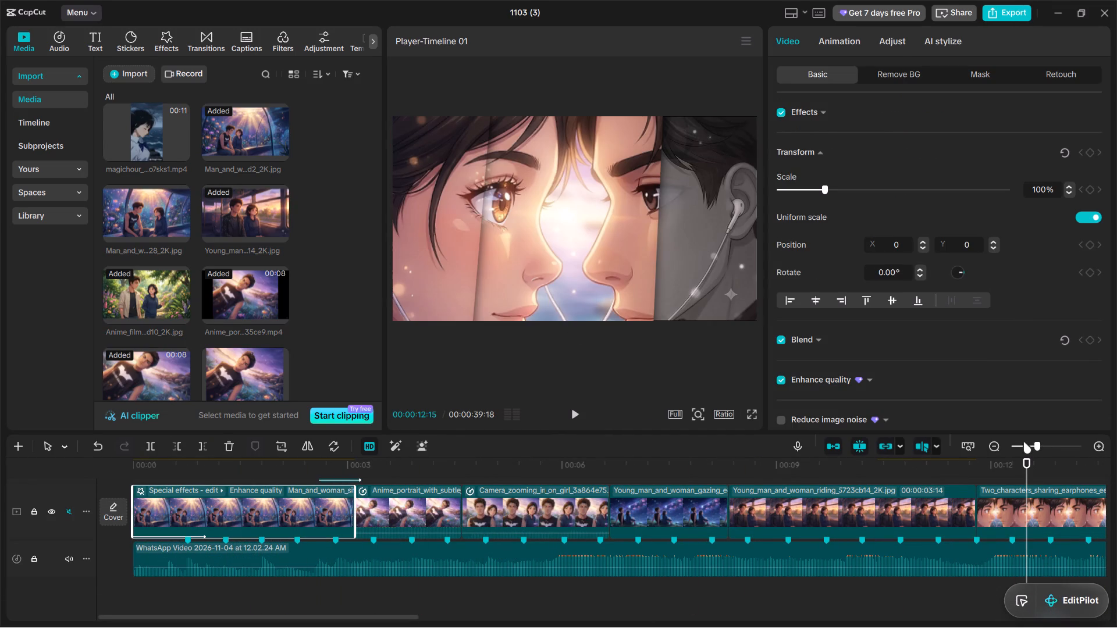
{"action": "left_click", "coordinate": [1023, 441]}
{"action": "left_click", "coordinate": [1023, 446]}
{"action": "left_click", "coordinate": [694, 513]}
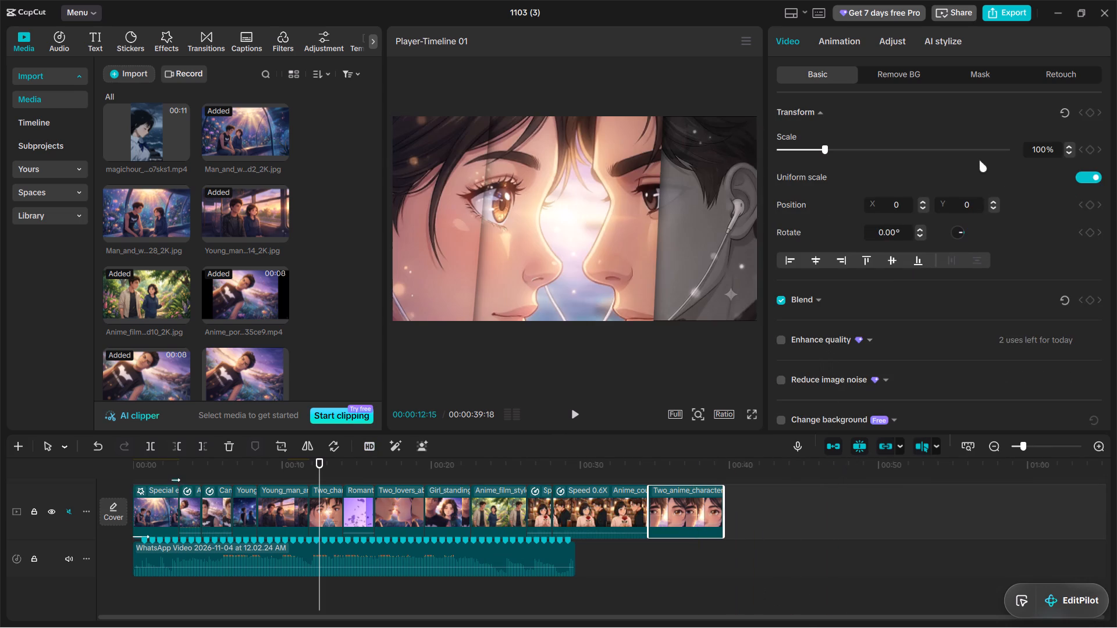
{"action": "scroll", "coordinate": [910, 211], "scroll_direction": "down", "scroll_amount": 1}
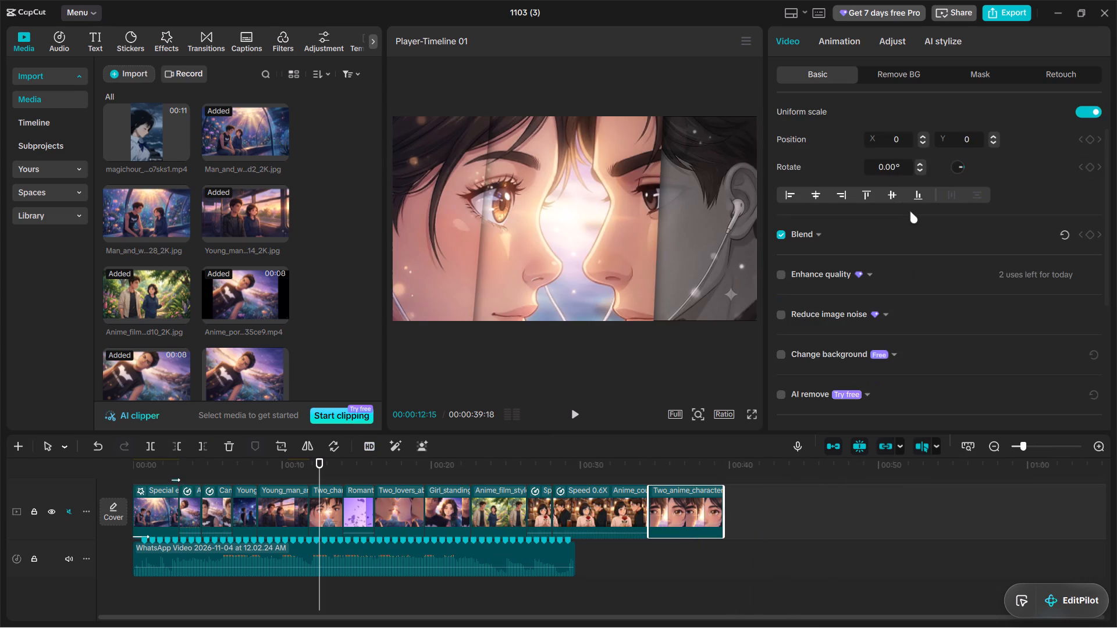
{"action": "scroll", "coordinate": [880, 301], "scroll_direction": "down", "scroll_amount": 4}
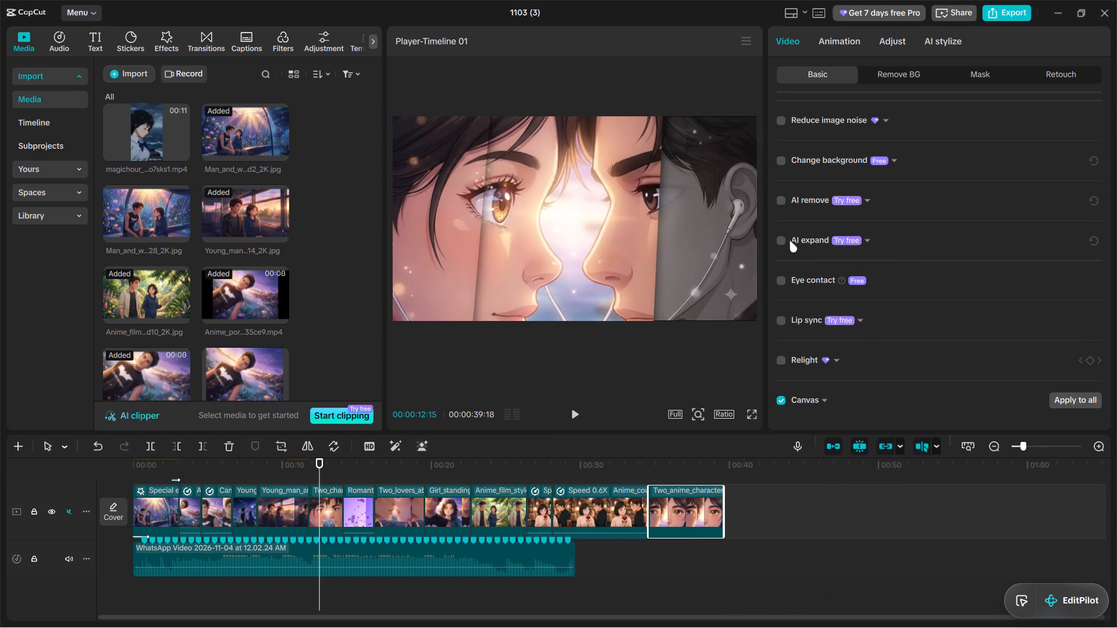
{"action": "left_click", "coordinate": [778, 202]}
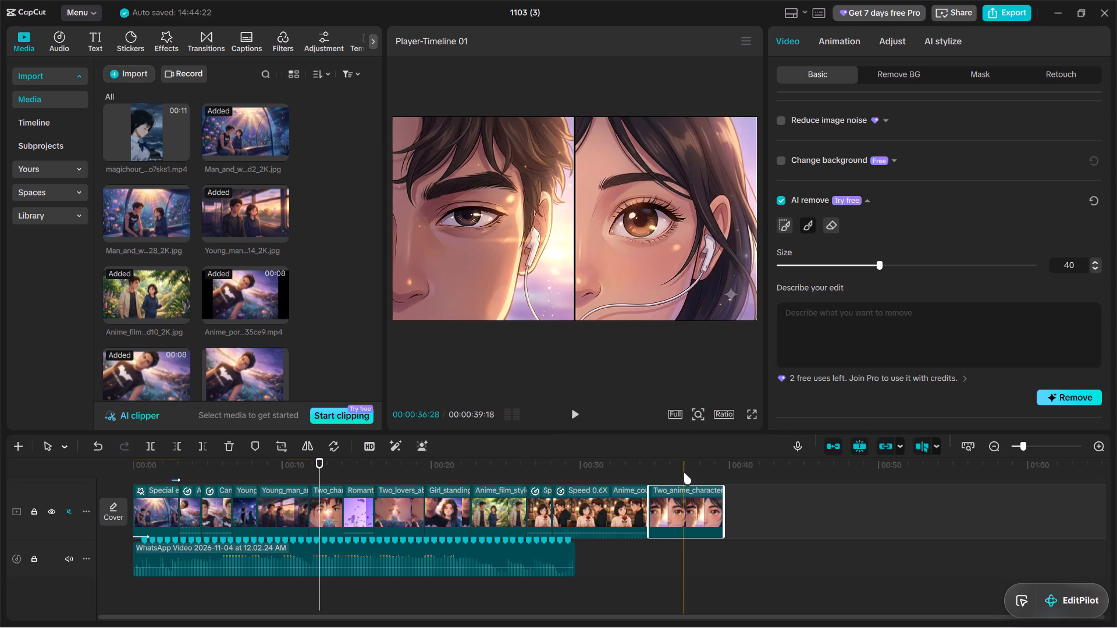
Brush over the small sparkle mark on the girl's hair with a size 40 brush and remove it with AI.
{"action": "left_click_drag", "start_coordinate": [684, 472], "coordinate": [700, 470]}
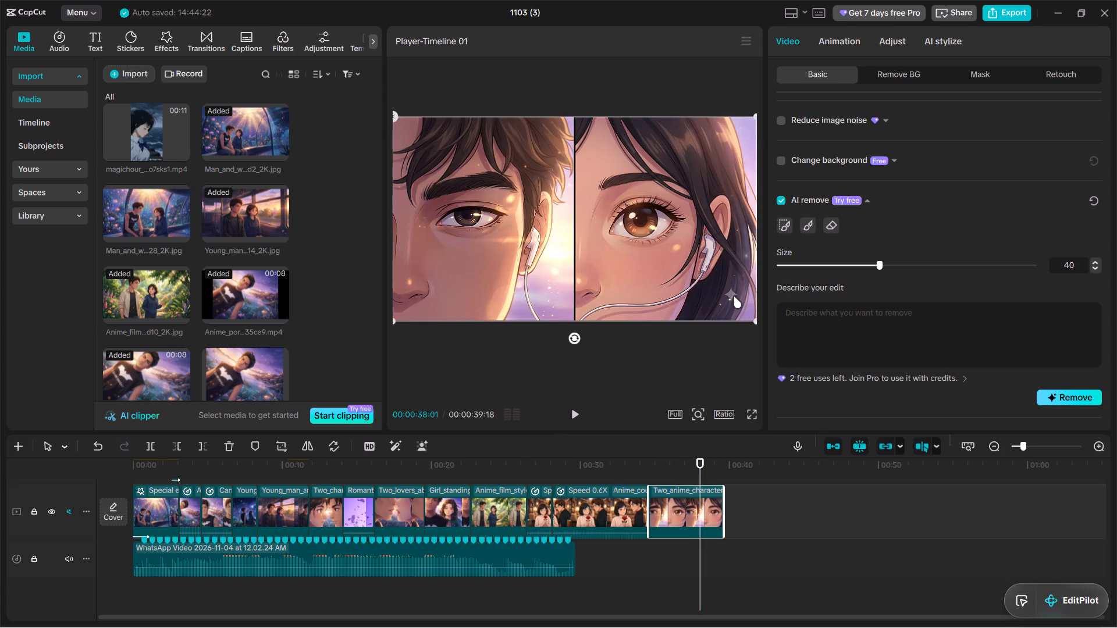
{"action": "left_click", "coordinate": [807, 227]}
{"action": "left_click_drag", "start_coordinate": [734, 296], "coordinate": [727, 298]}
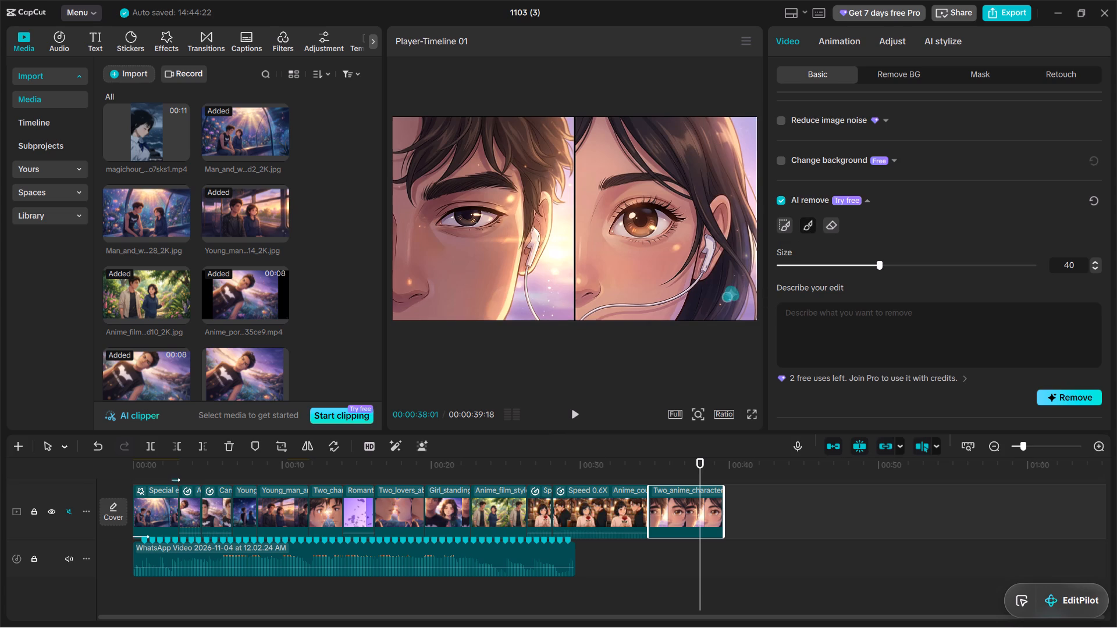
{"action": "left_click_drag", "start_coordinate": [727, 298], "coordinate": [733, 290]}
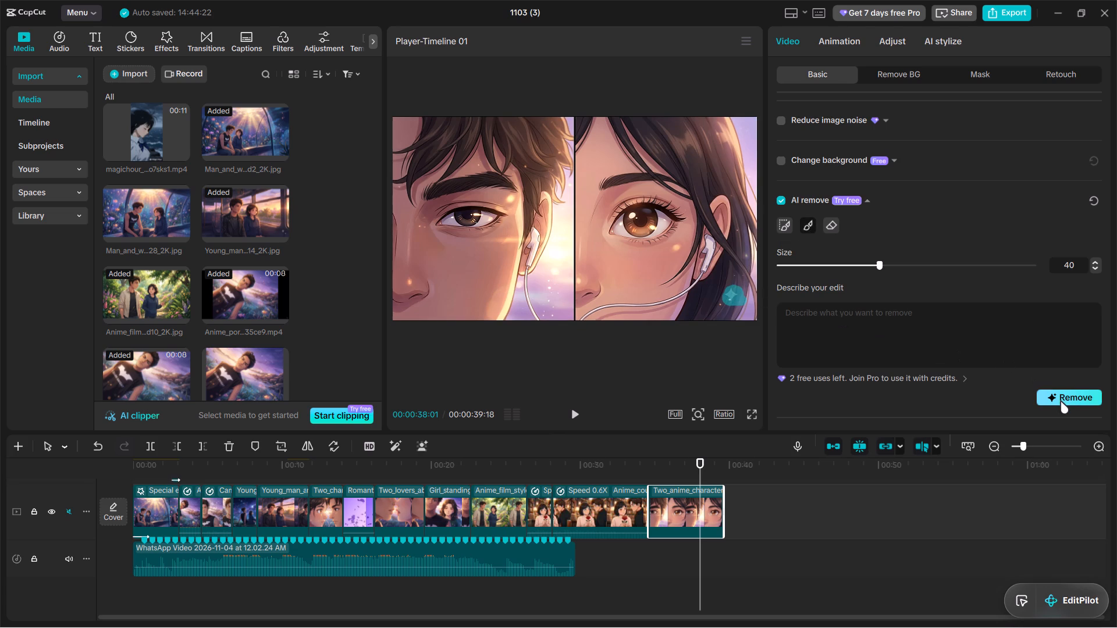
{"action": "left_click", "coordinate": [1061, 400]}
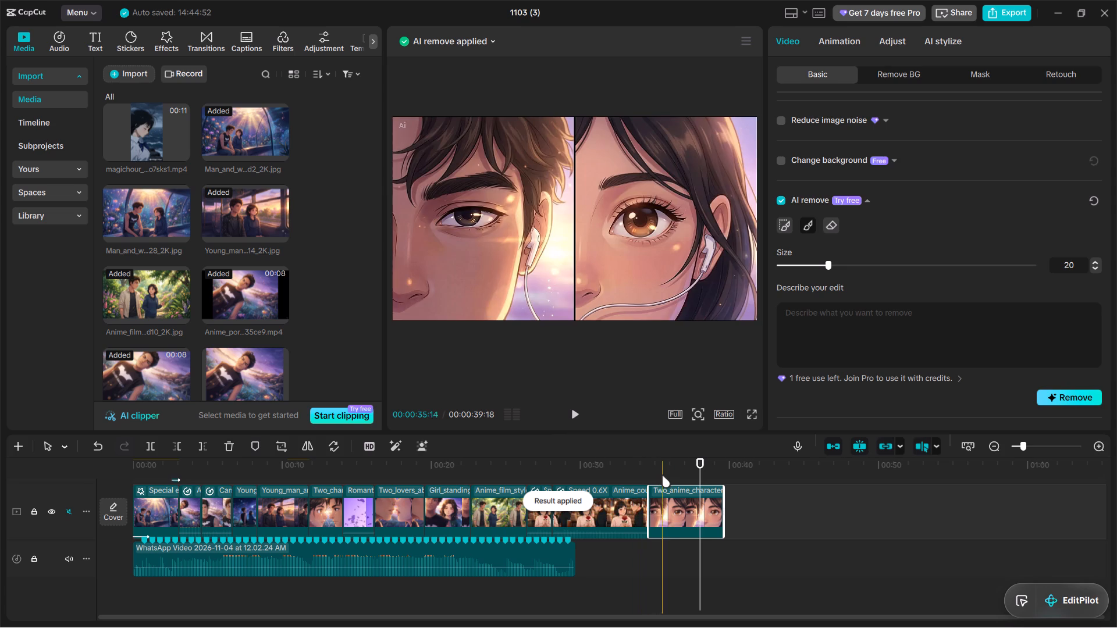
Duplicate the cleaned split-face clip and place the copy directly after it at the end of the main video track.
{"action": "left_click", "coordinate": [682, 479]}
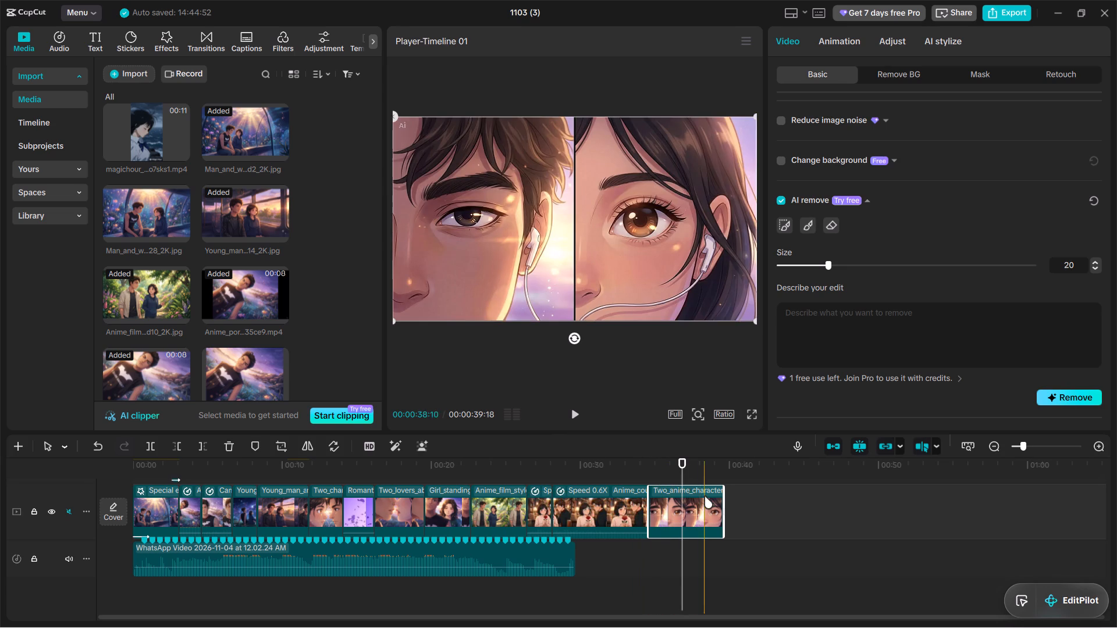
{"action": "left_click", "coordinate": [691, 505]}
{"action": "key", "text": "ctrl+c"}
{"action": "key", "text": "ctrl+v"}
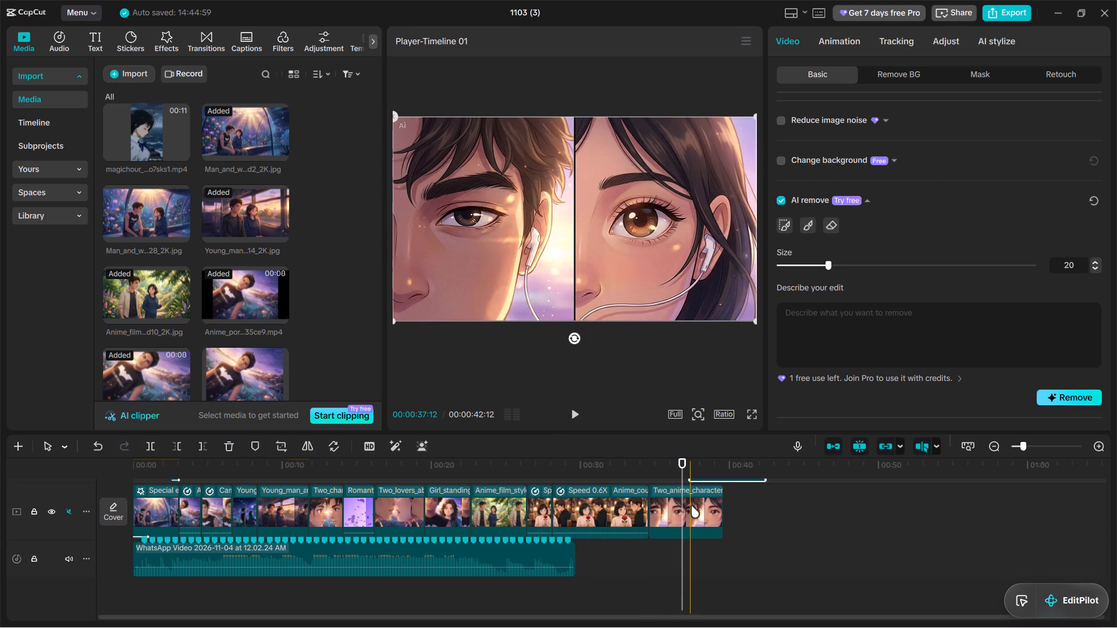
{"action": "scroll", "coordinate": [766, 541], "scroll_direction": "up", "scroll_amount": 2}
{"action": "left_click_drag", "start_coordinate": [731, 491], "coordinate": [772, 533]}
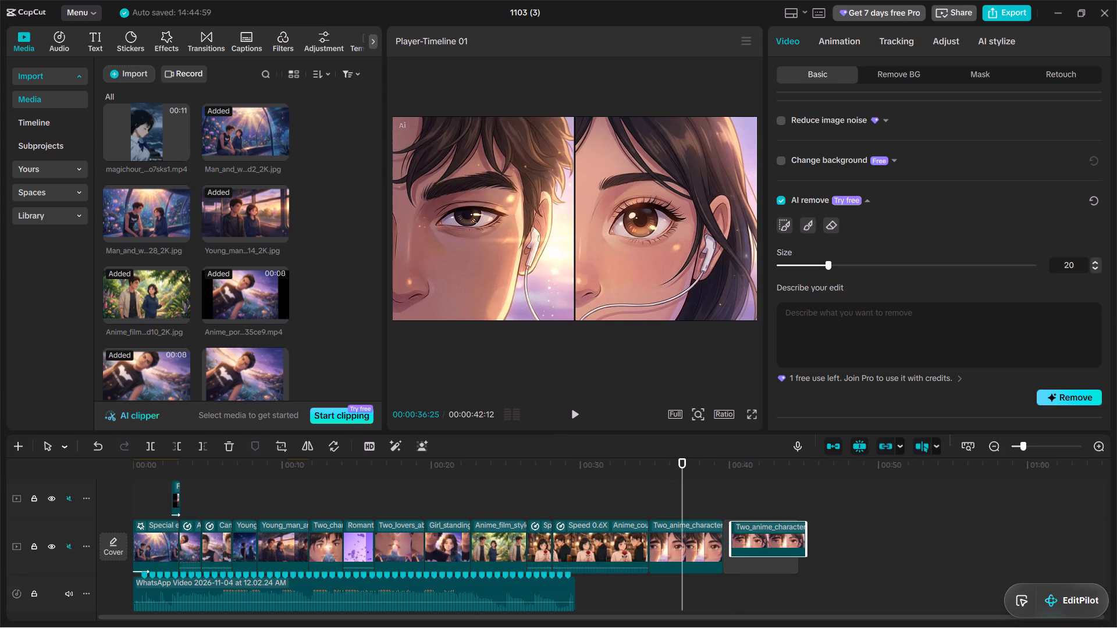
{"action": "left_click_drag", "start_coordinate": [772, 533], "coordinate": [769, 534]}
Preview the first split-face clip from its start, near 35 seconds.
{"action": "left_click", "coordinate": [654, 495]}
{"action": "left_click", "coordinate": [653, 495]}
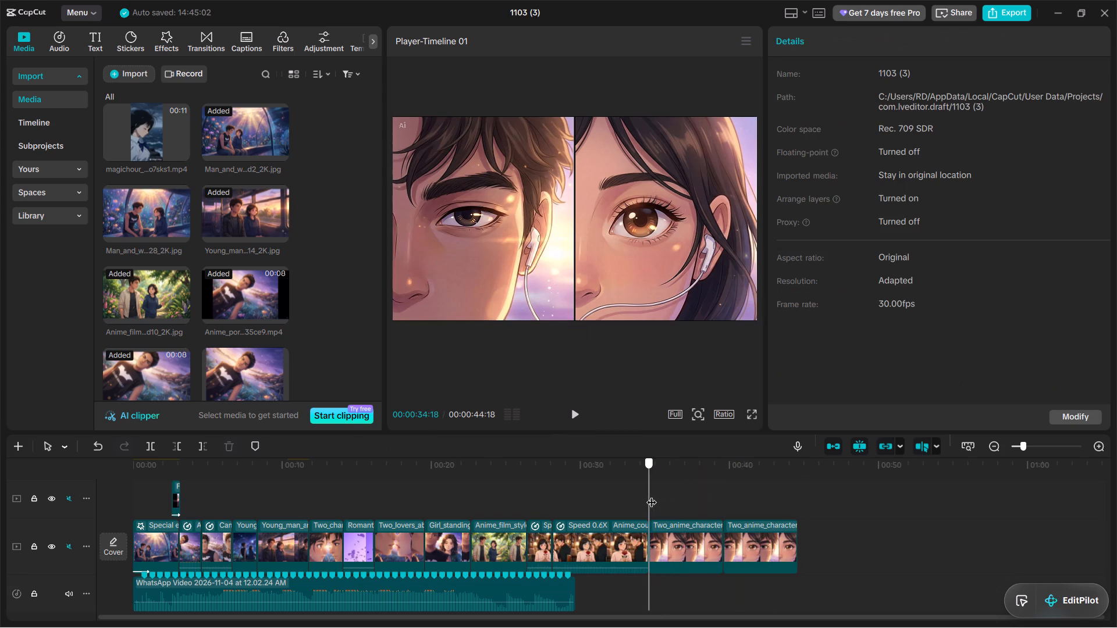
{"action": "left_click", "coordinate": [575, 423]}
{"action": "left_click", "coordinate": [575, 423]}
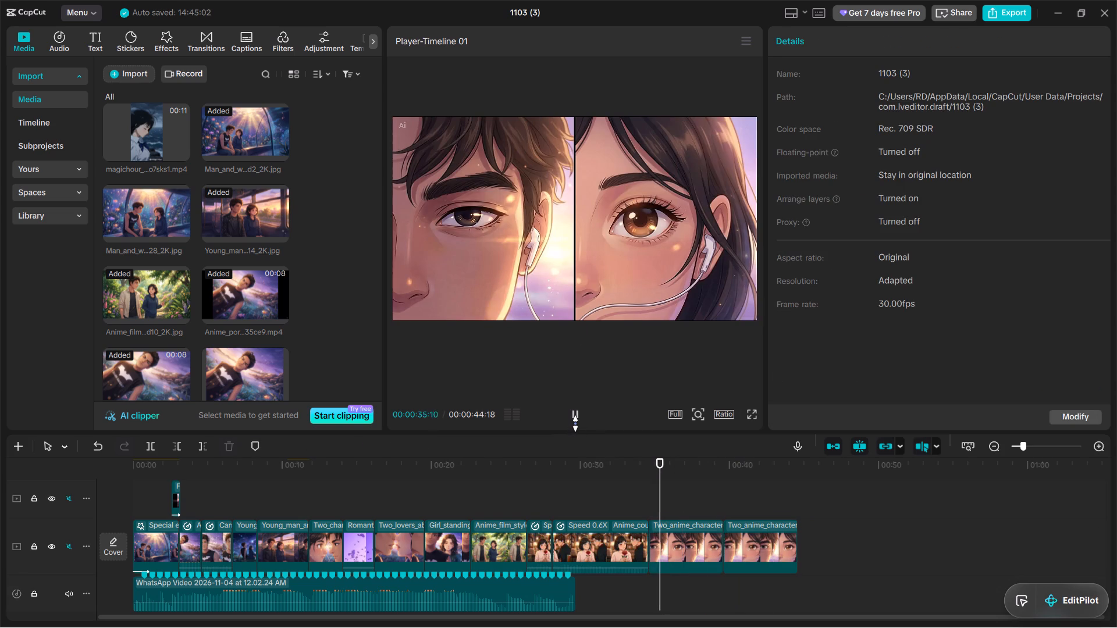
Turn on custom background removal for the first split-face clip and choose its manual brush at size 20.
{"action": "left_click", "coordinate": [695, 534]}
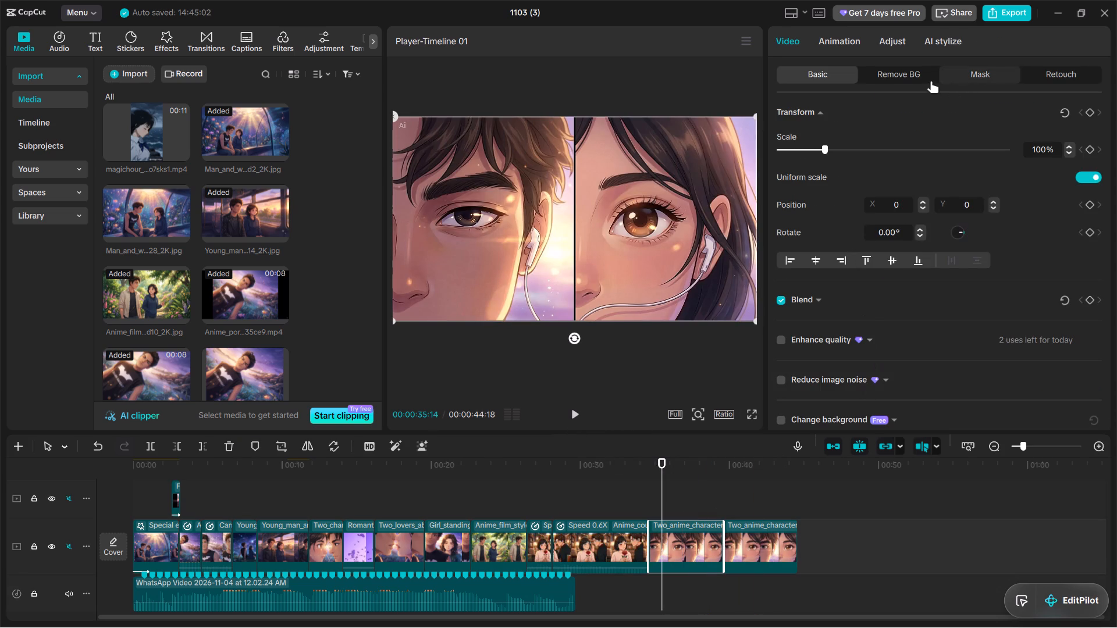
{"action": "left_click", "coordinate": [907, 76]}
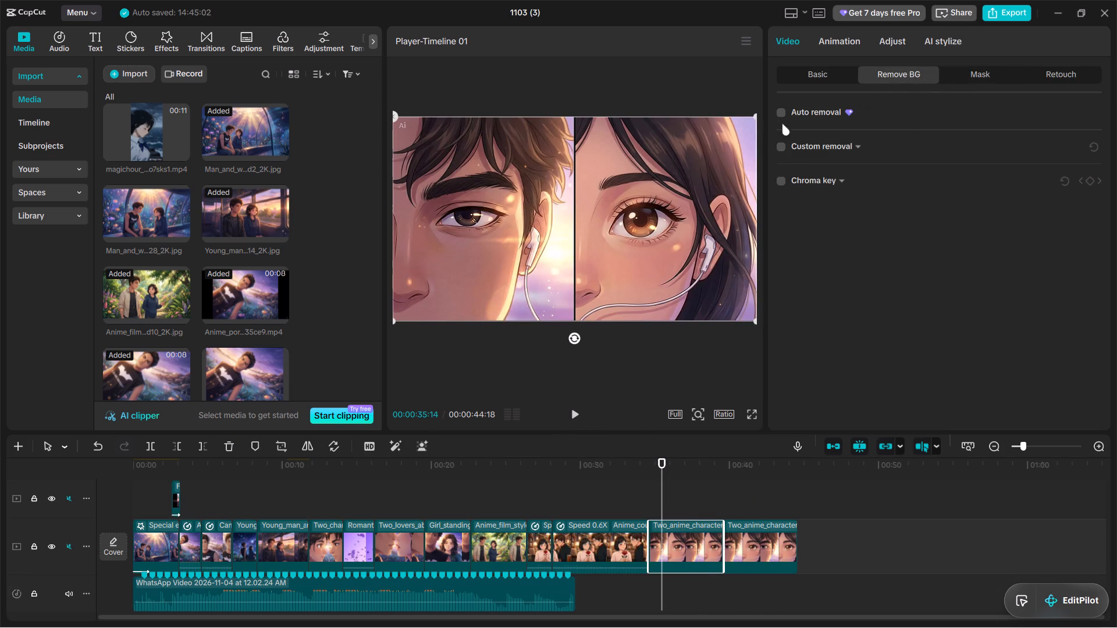
{"action": "left_click", "coordinate": [781, 149]}
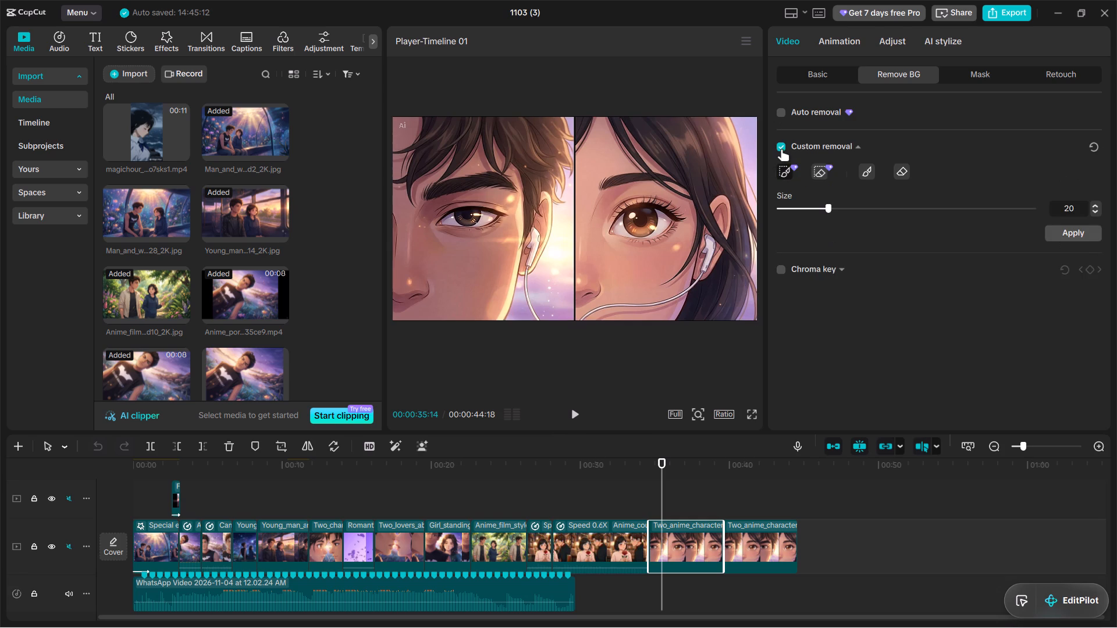
{"action": "left_click", "coordinate": [870, 172]}
{"action": "left_click", "coordinate": [745, 508]}
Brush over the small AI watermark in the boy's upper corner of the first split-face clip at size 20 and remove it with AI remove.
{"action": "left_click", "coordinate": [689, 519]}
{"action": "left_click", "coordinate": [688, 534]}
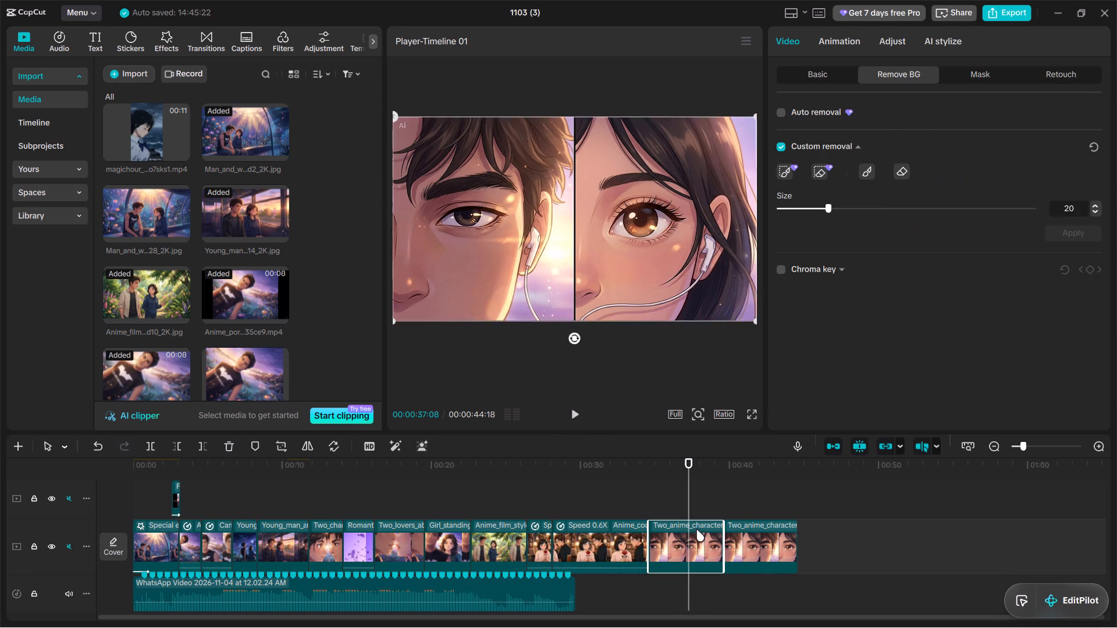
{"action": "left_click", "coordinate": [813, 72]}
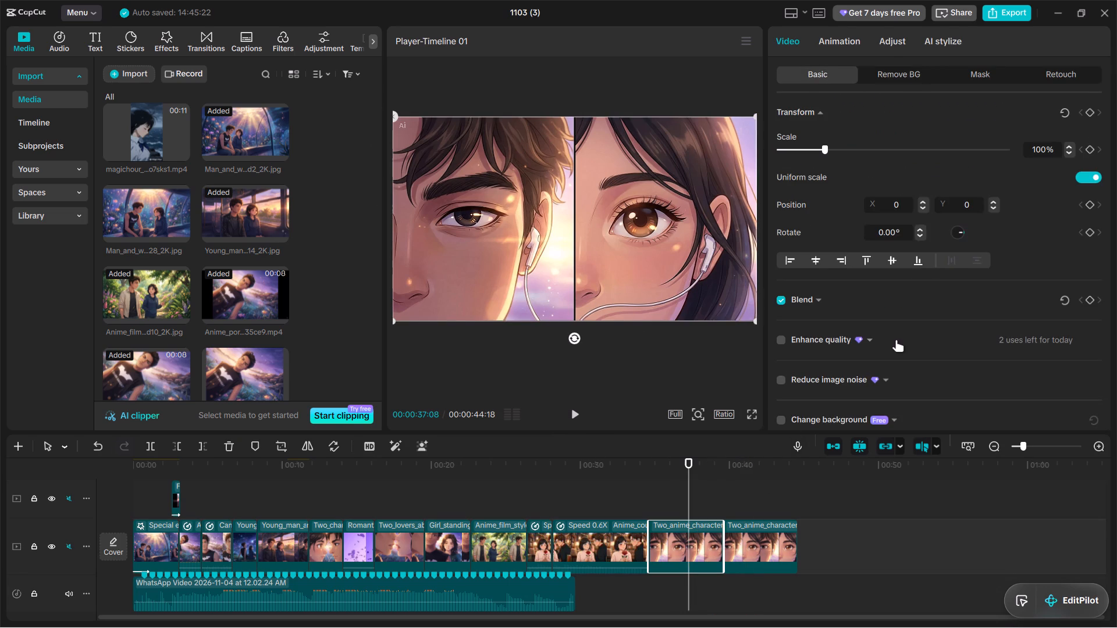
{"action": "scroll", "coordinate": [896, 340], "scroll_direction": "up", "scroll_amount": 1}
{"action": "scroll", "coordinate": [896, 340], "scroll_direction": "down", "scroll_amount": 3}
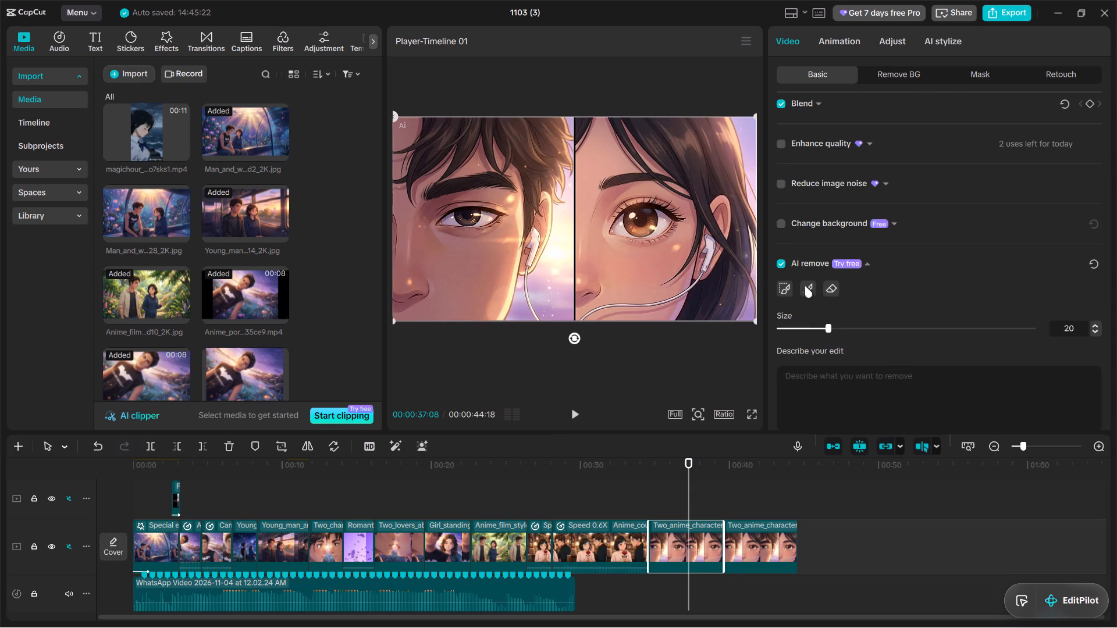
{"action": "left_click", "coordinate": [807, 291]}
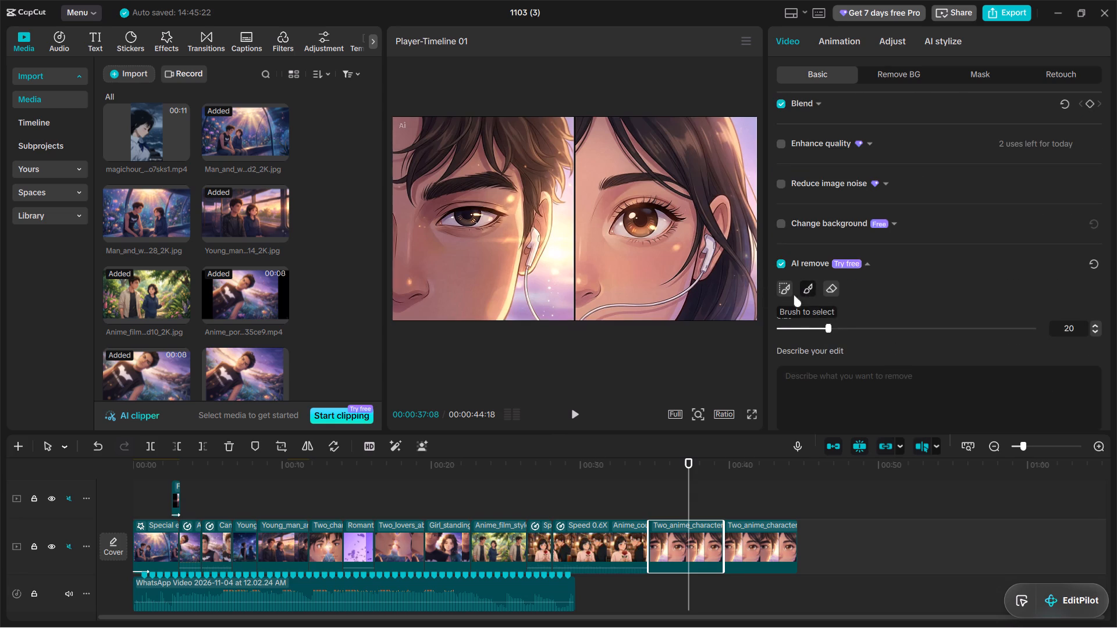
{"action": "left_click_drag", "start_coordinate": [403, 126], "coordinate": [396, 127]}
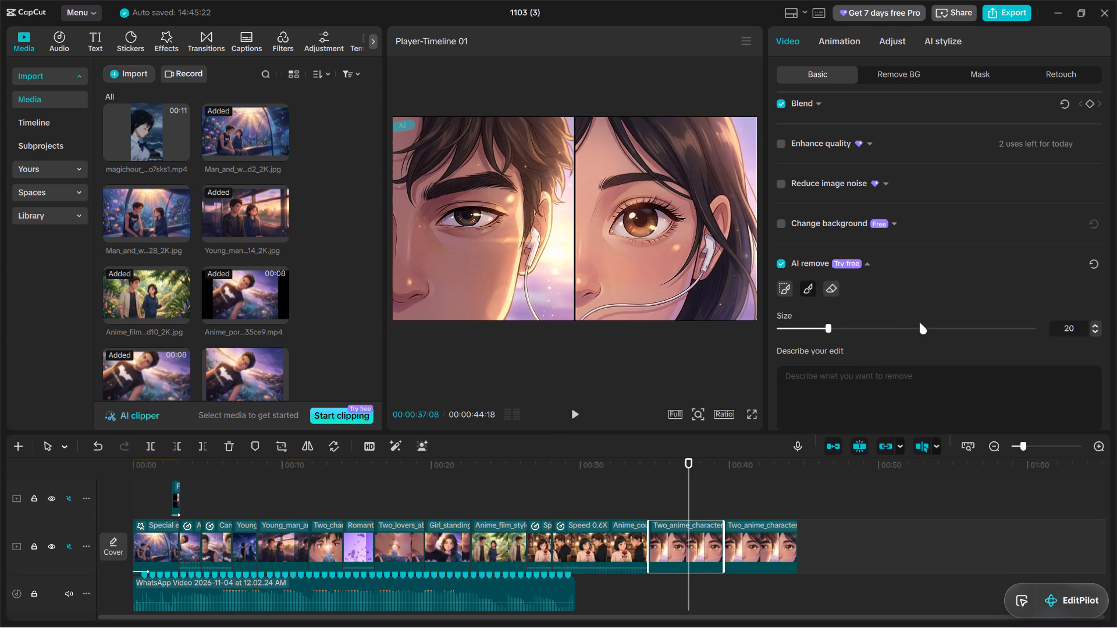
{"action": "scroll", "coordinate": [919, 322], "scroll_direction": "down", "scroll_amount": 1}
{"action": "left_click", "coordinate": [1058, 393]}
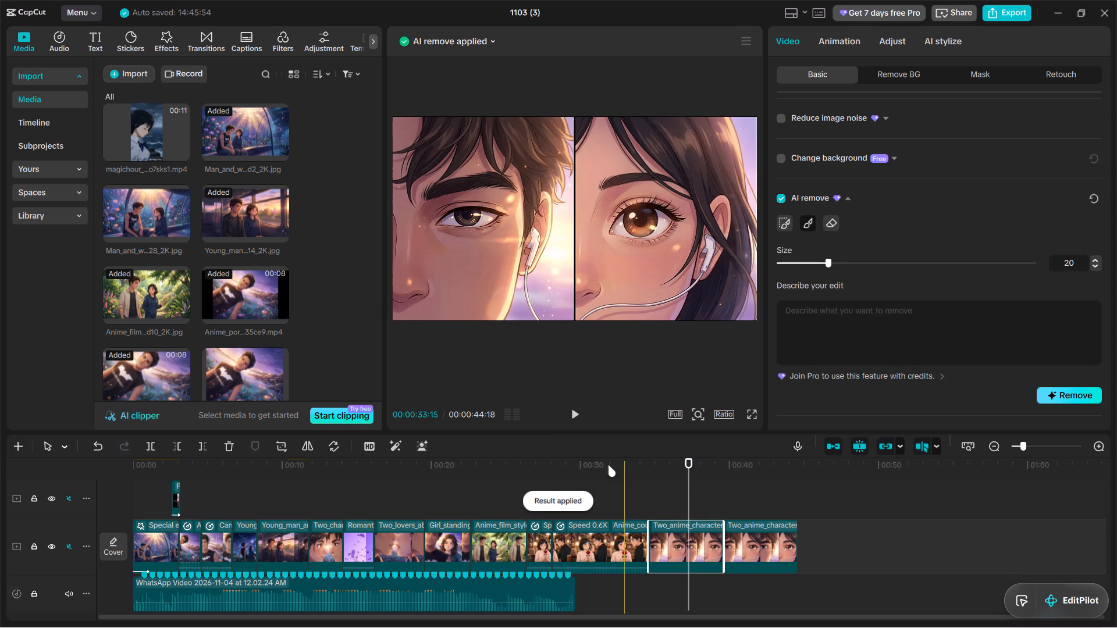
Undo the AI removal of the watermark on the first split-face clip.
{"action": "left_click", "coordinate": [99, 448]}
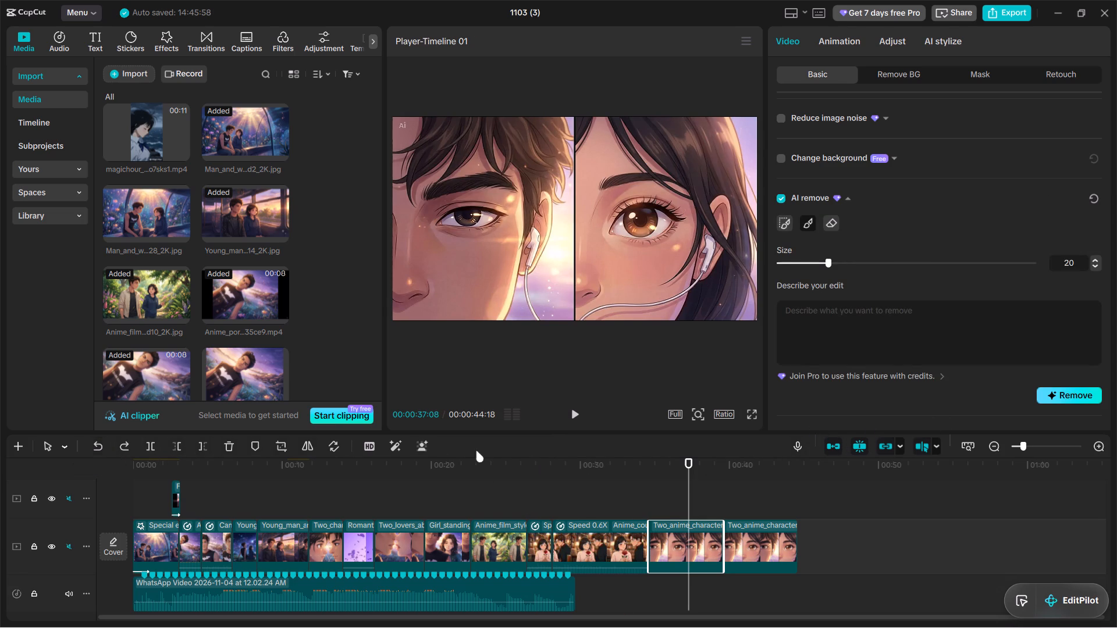
Copy the first split-face clip from the main video track.
{"action": "left_click", "coordinate": [660, 484]}
{"action": "left_click_drag", "start_coordinate": [660, 484], "coordinate": [779, 505]}
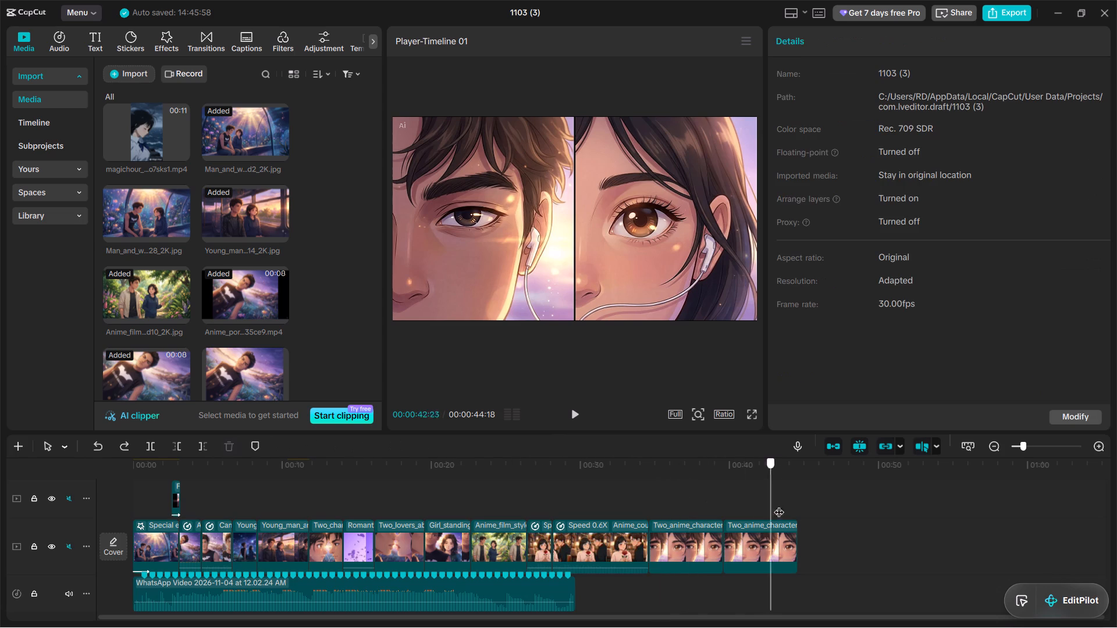
{"action": "left_click_drag", "start_coordinate": [779, 505], "coordinate": [766, 504]}
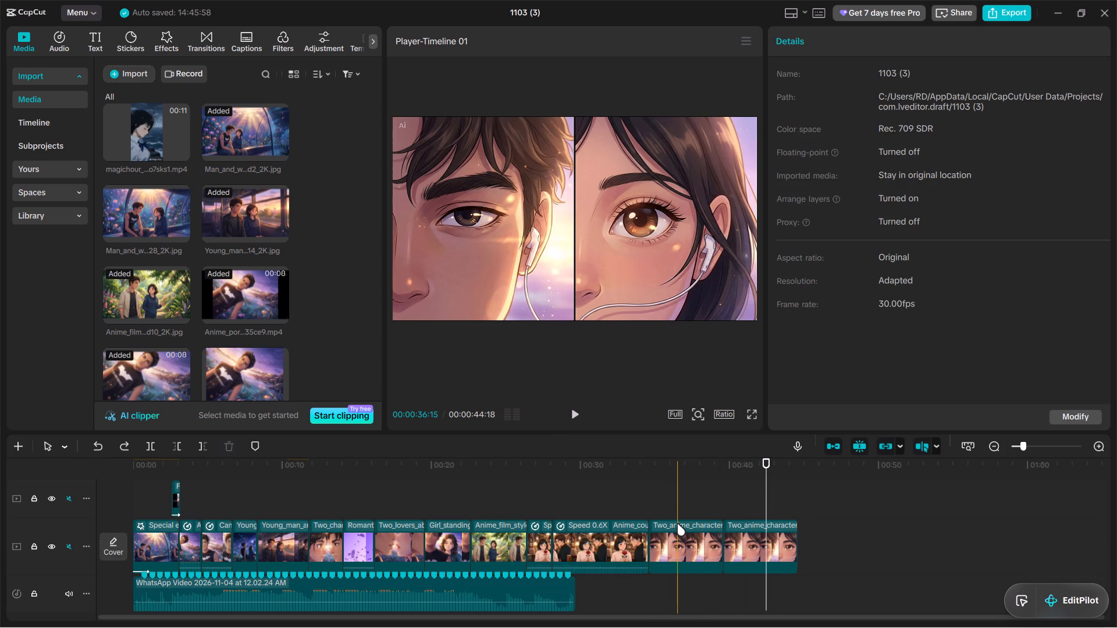
{"action": "left_click", "coordinate": [764, 540]}
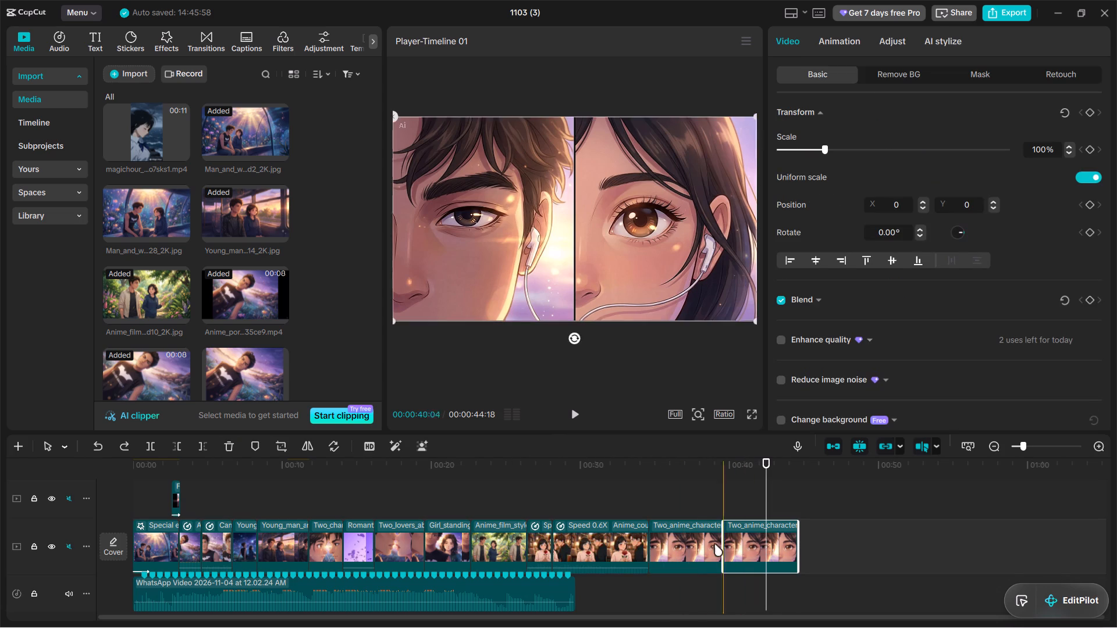
{"action": "left_click", "coordinate": [693, 545]}
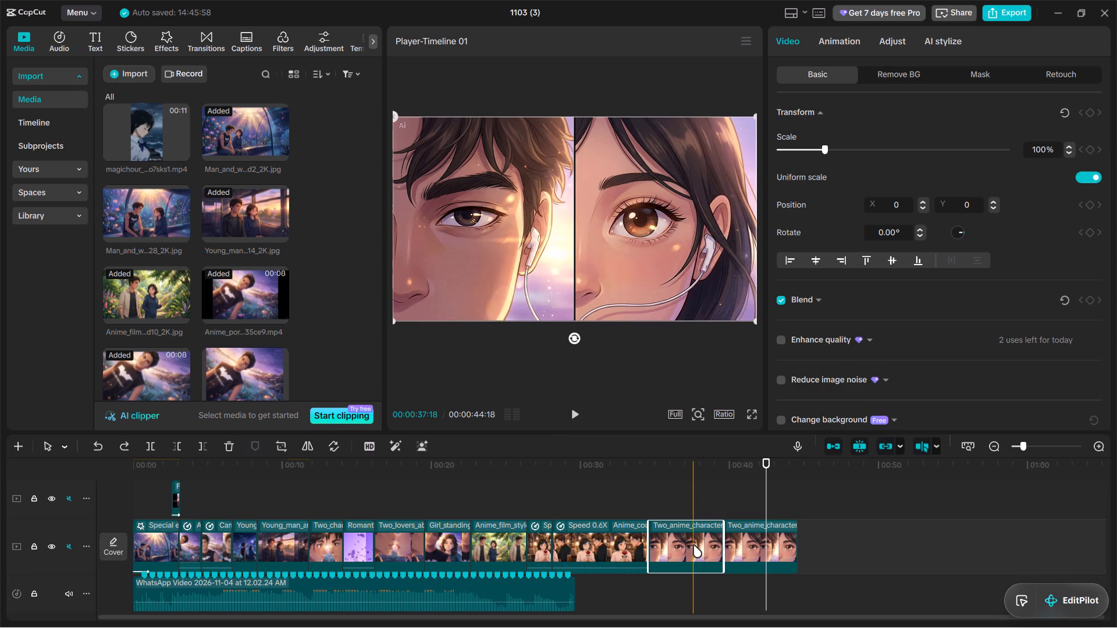
{"action": "right_click", "coordinate": [693, 545]}
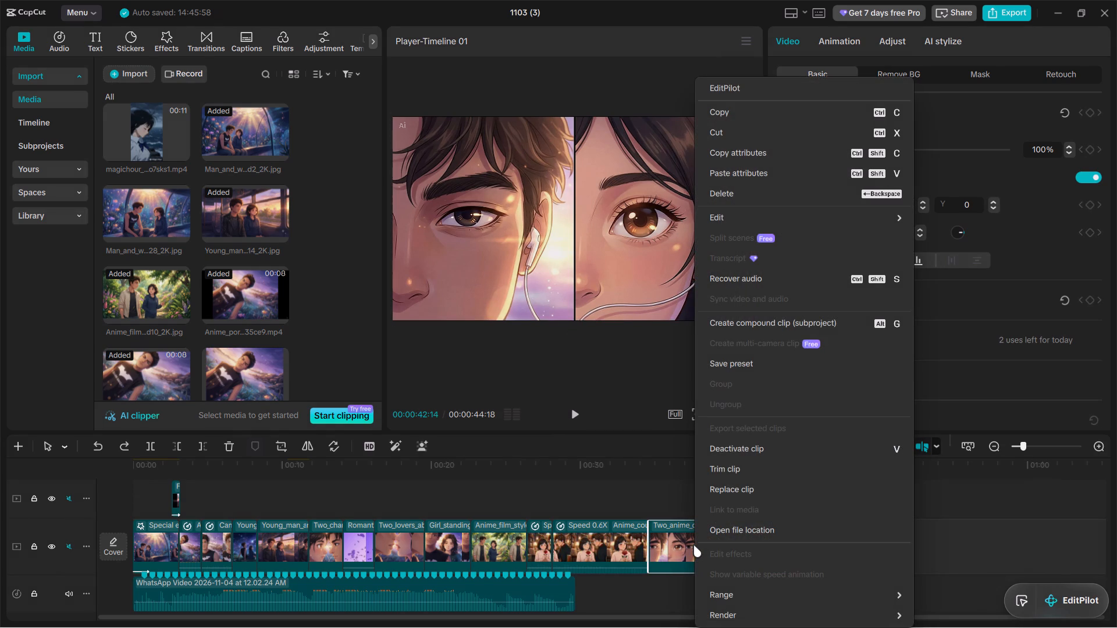
{"action": "scroll", "coordinate": [732, 398], "scroll_direction": "down", "scroll_amount": 3}
{"action": "left_click", "coordinate": [780, 113]}
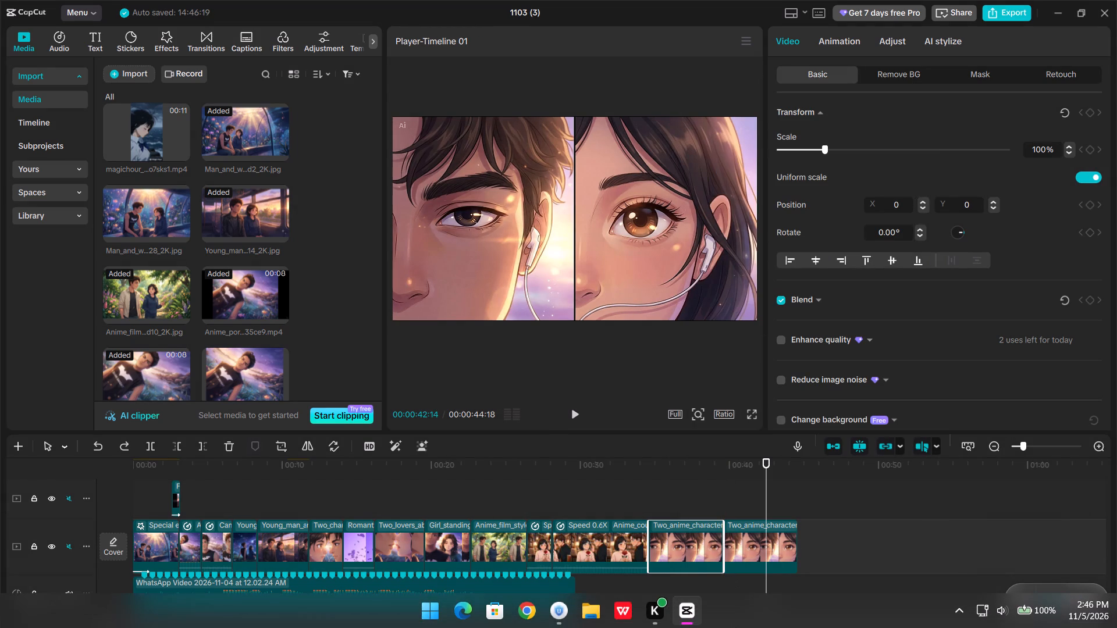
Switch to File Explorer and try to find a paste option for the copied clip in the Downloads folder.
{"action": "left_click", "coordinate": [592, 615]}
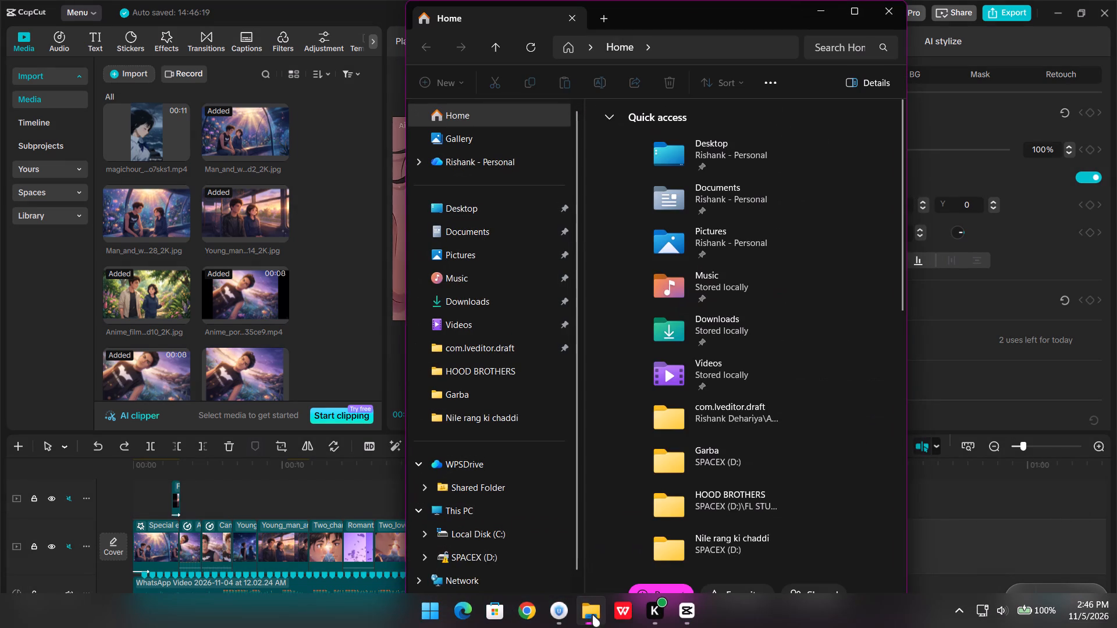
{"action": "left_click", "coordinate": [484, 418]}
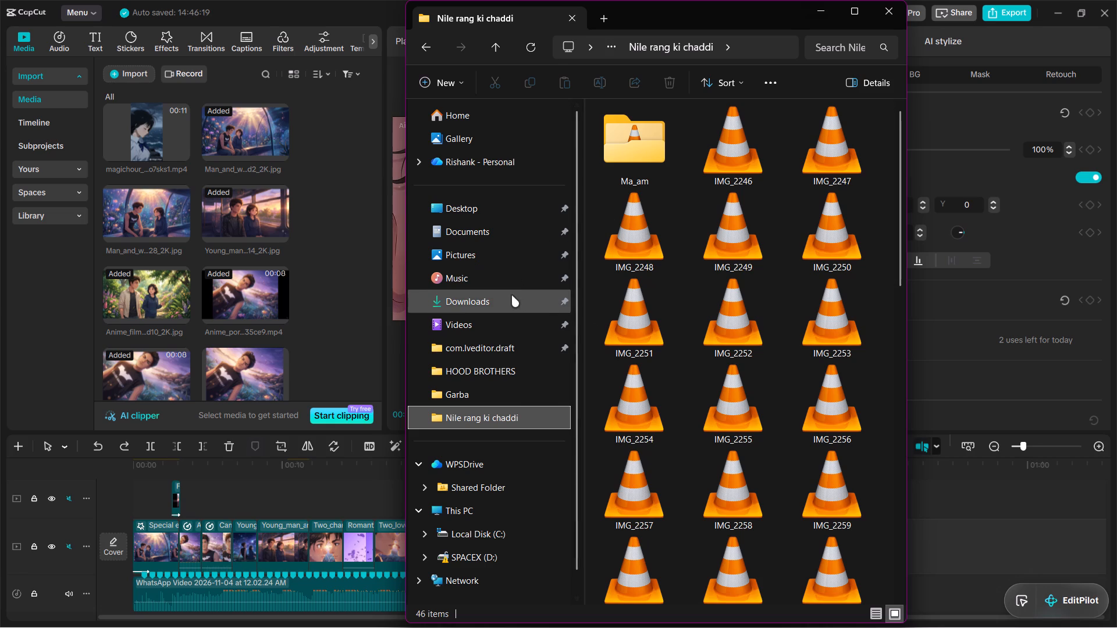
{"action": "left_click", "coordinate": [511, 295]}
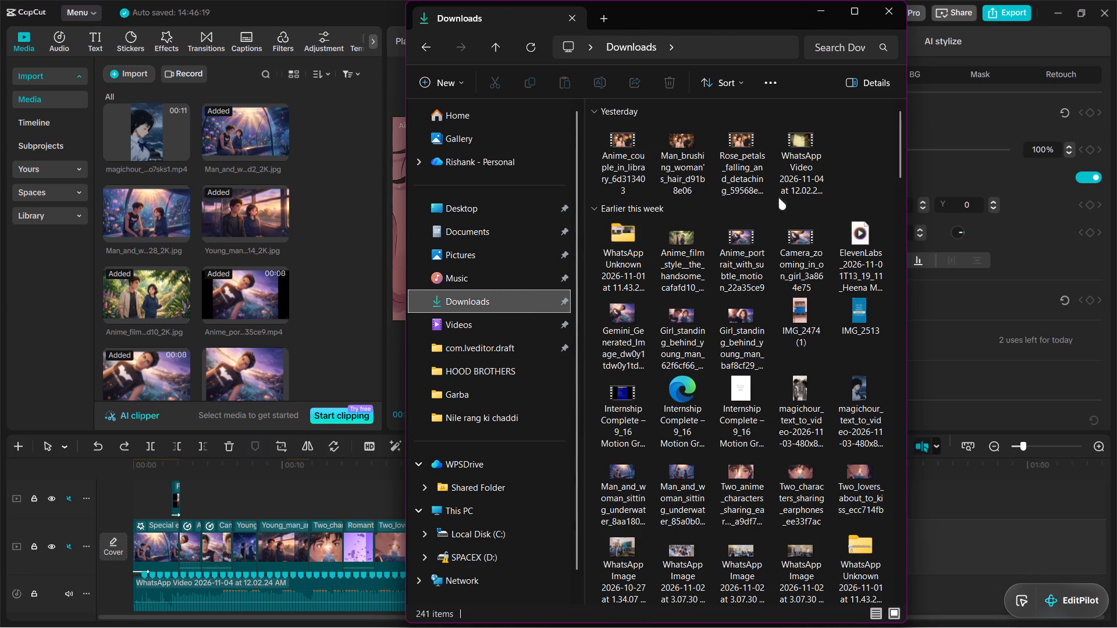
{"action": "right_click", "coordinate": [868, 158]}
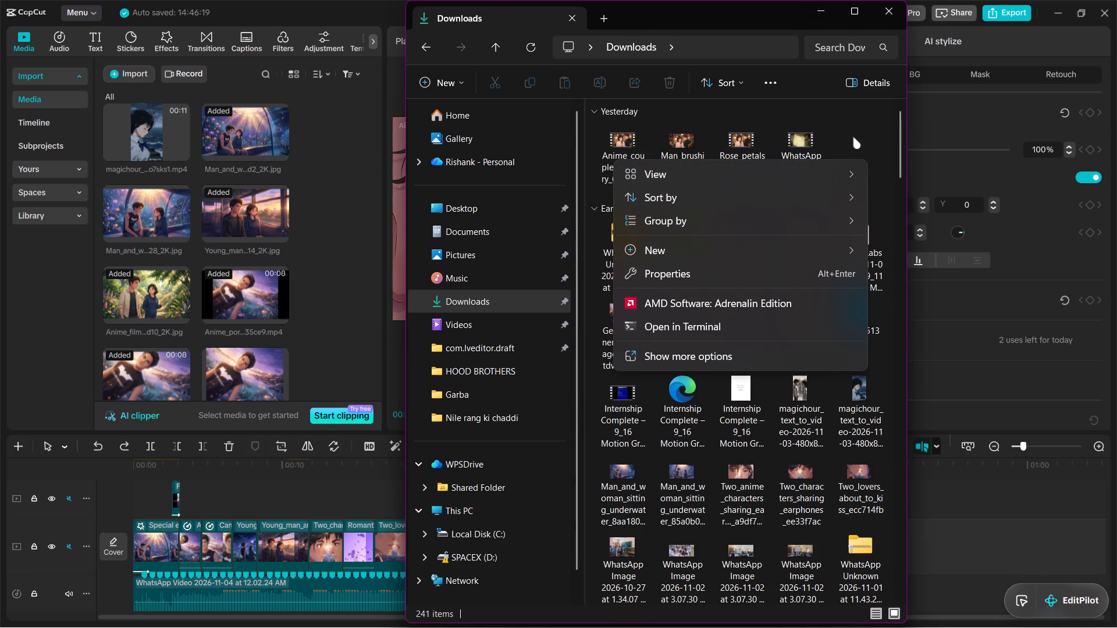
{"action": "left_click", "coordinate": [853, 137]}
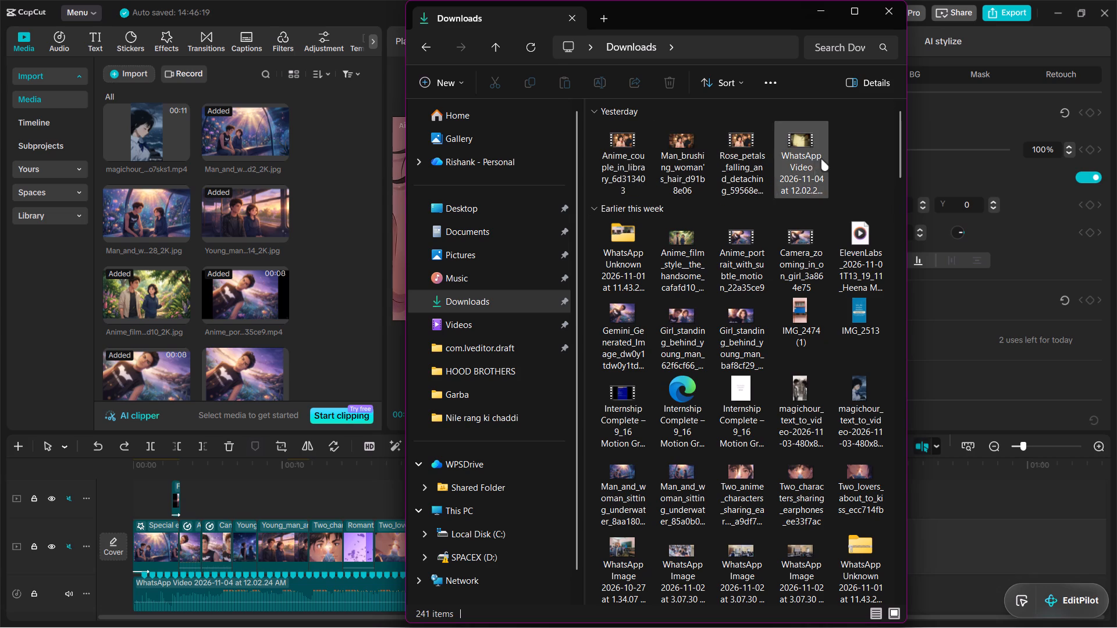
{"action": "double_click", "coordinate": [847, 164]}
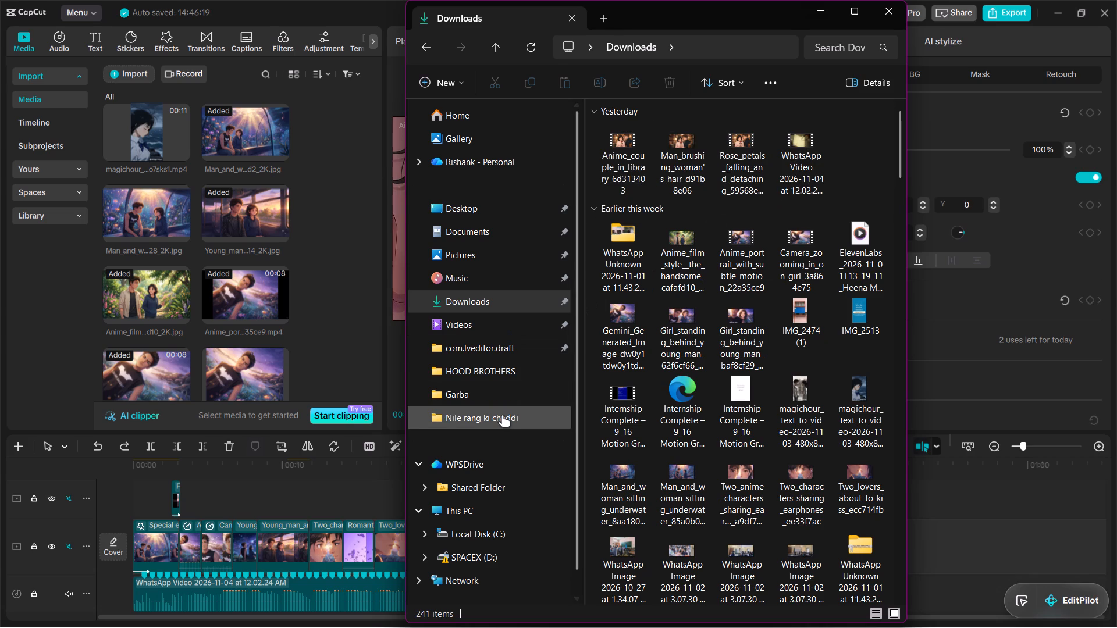
Open the Ma_am folder inside Nile rang ki chaddi and try to paste the copied clip there.
{"action": "left_click", "coordinate": [502, 415]}
{"action": "left_click", "coordinate": [655, 160]}
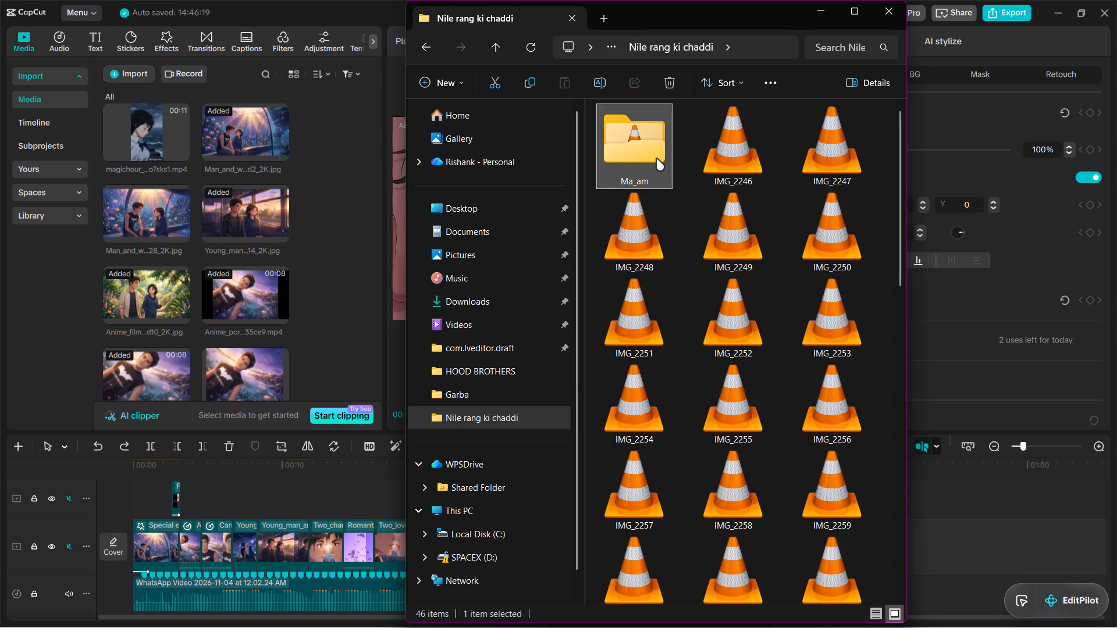
{"action": "double_click", "coordinate": [657, 163]}
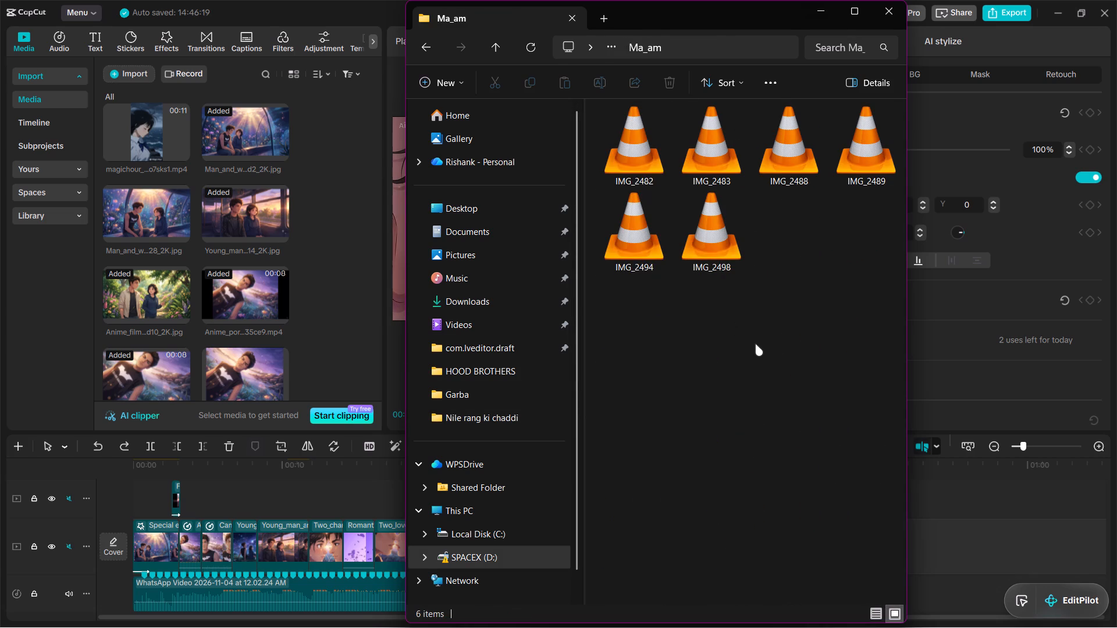
{"action": "right_click", "coordinate": [796, 316]}
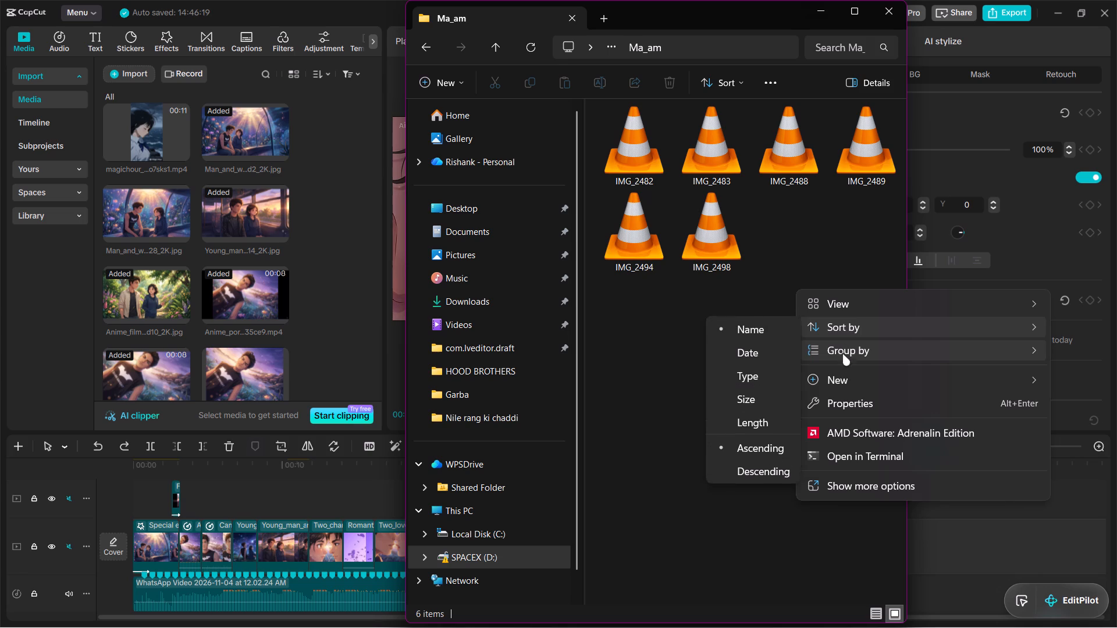
{"action": "left_click", "coordinate": [697, 345]}
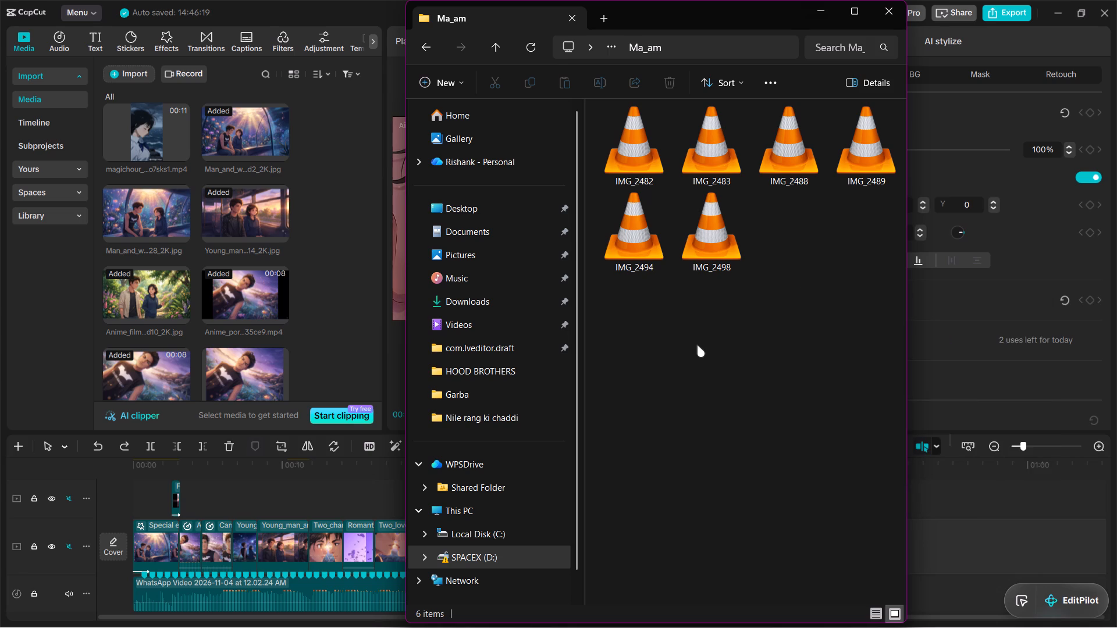
{"action": "right_click", "coordinate": [695, 345]}
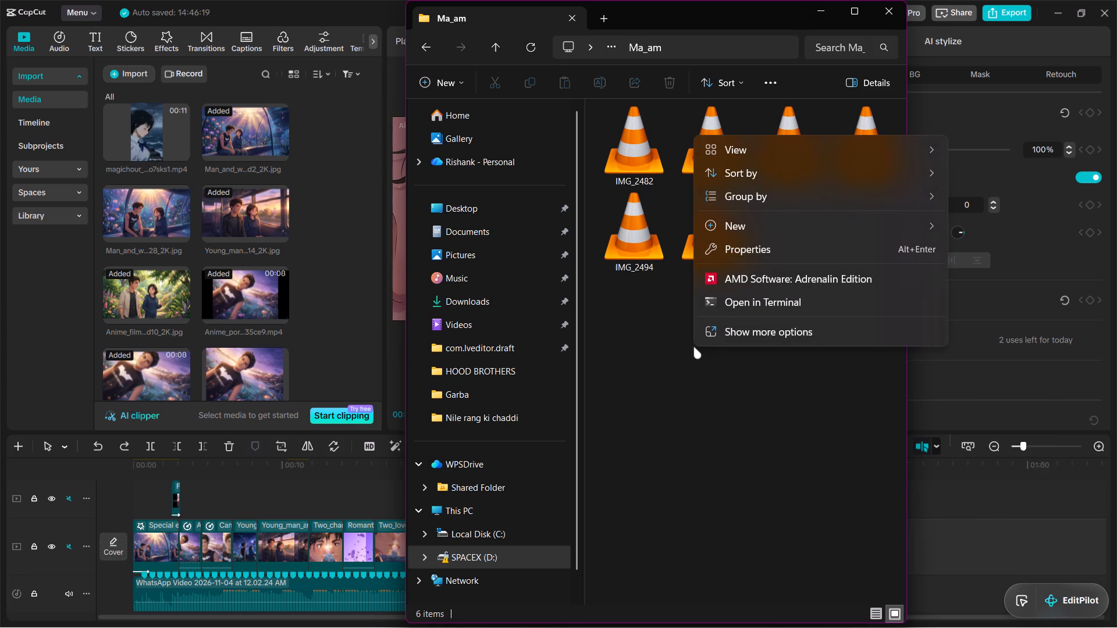
{"action": "left_click", "coordinate": [686, 381]}
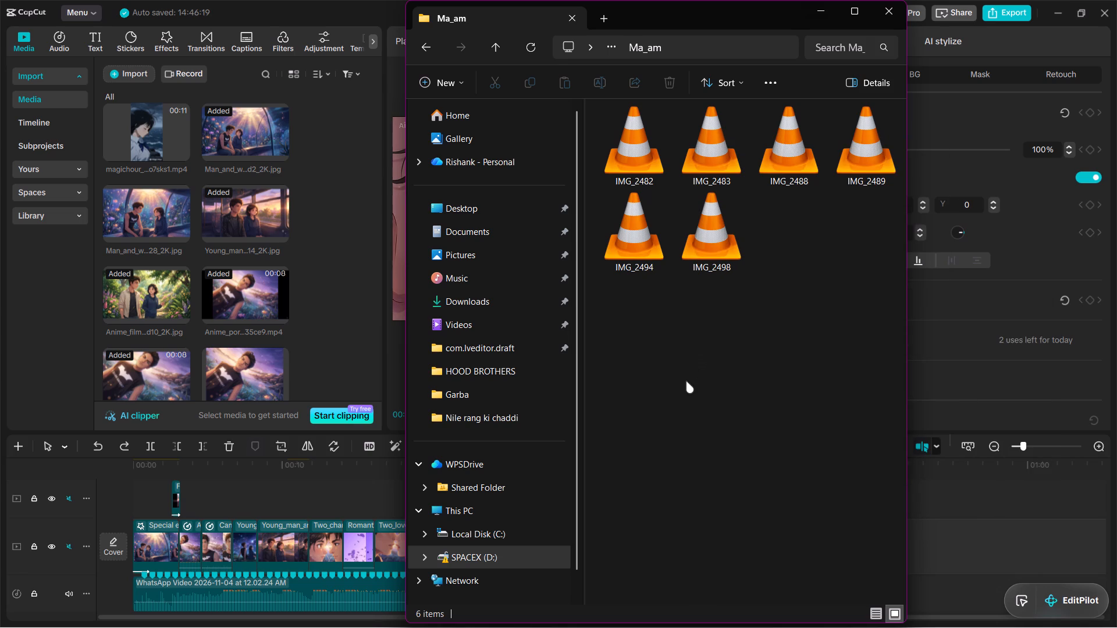
{"action": "key", "text": "ctrl+v"}
{"action": "left_click", "coordinate": [769, 240]}
{"action": "left_click", "coordinate": [769, 240]}
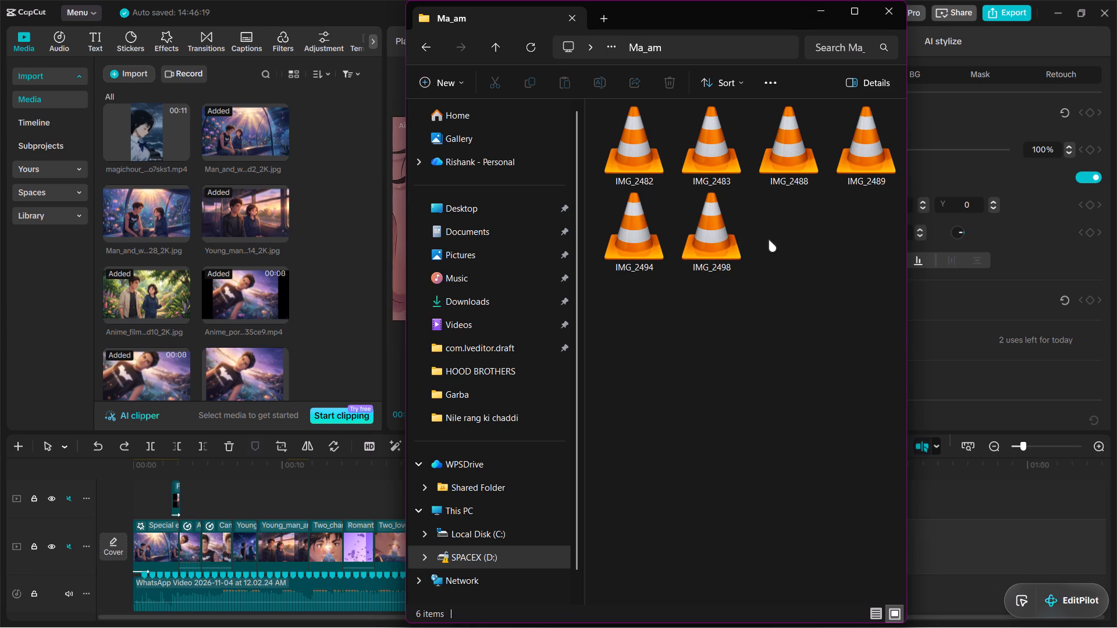
{"action": "left_click", "coordinate": [769, 240]}
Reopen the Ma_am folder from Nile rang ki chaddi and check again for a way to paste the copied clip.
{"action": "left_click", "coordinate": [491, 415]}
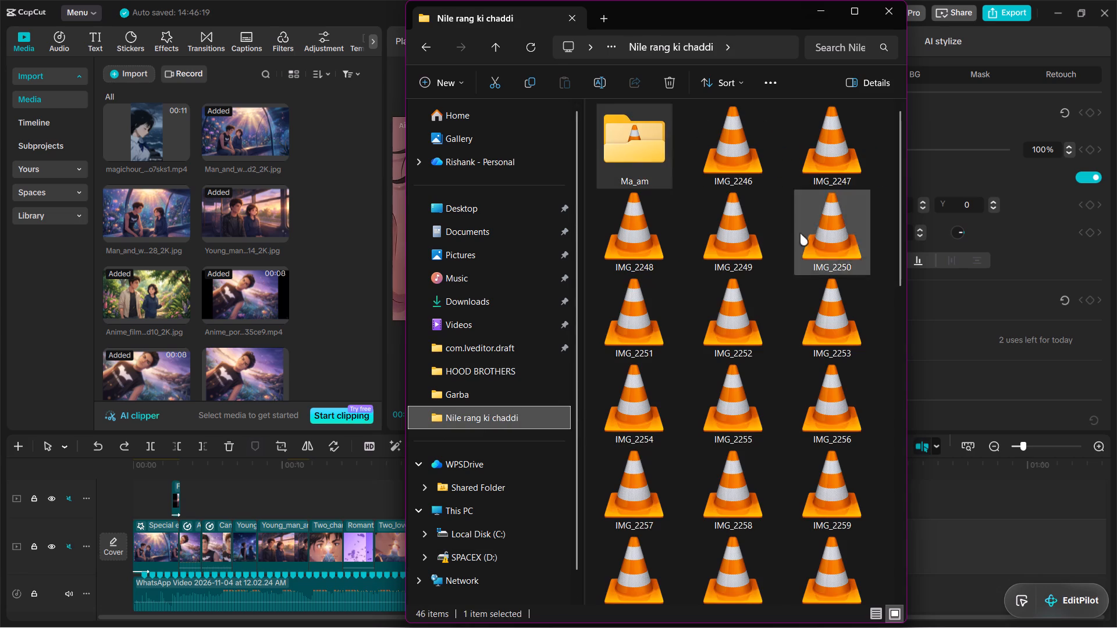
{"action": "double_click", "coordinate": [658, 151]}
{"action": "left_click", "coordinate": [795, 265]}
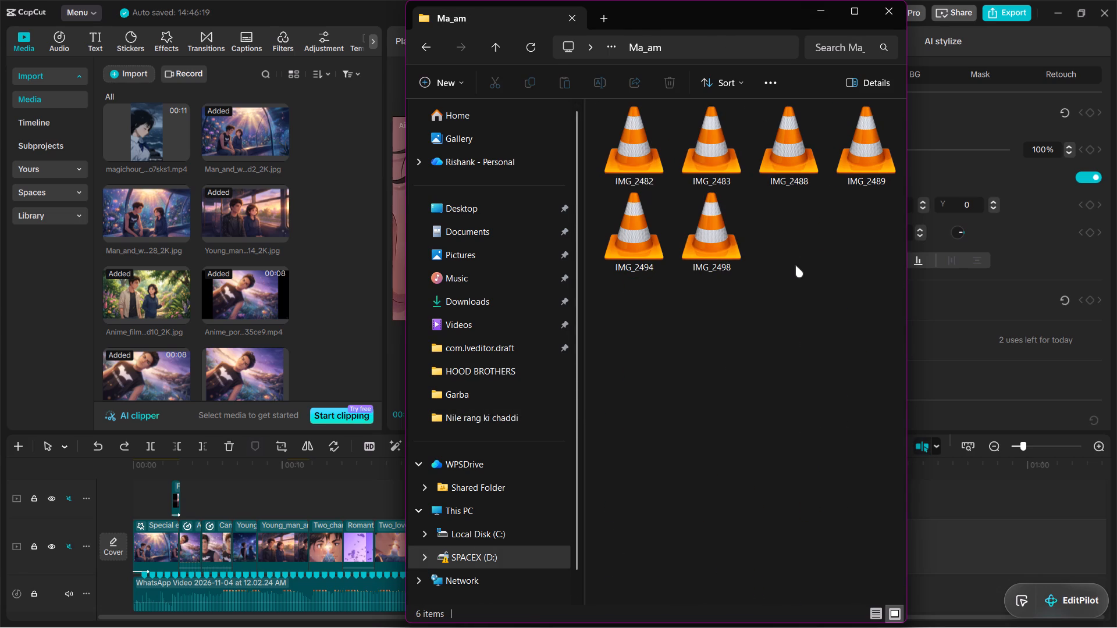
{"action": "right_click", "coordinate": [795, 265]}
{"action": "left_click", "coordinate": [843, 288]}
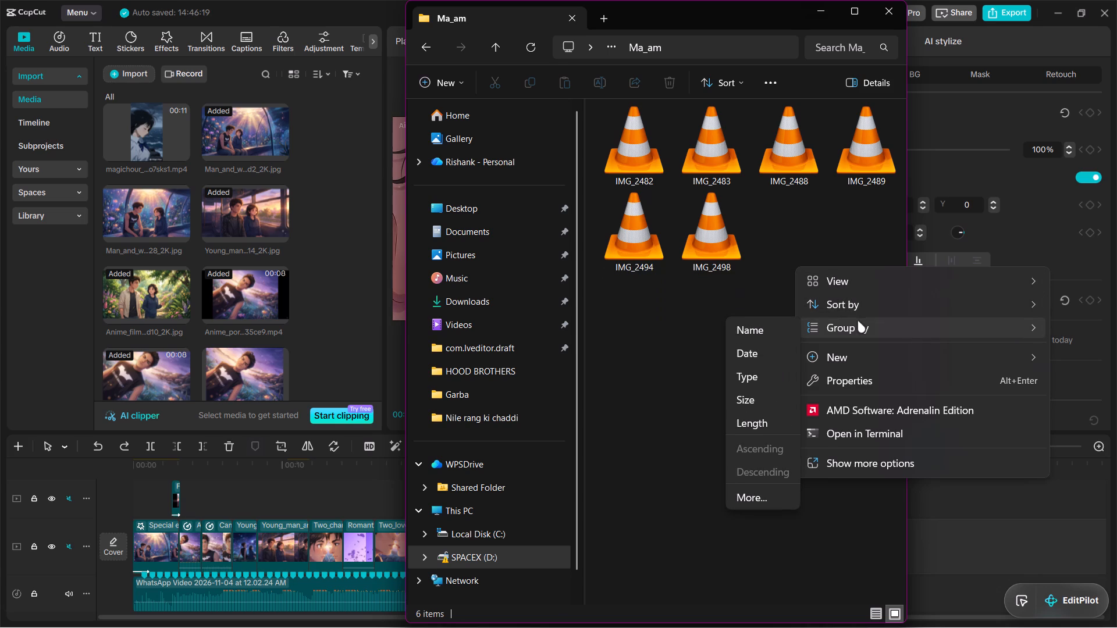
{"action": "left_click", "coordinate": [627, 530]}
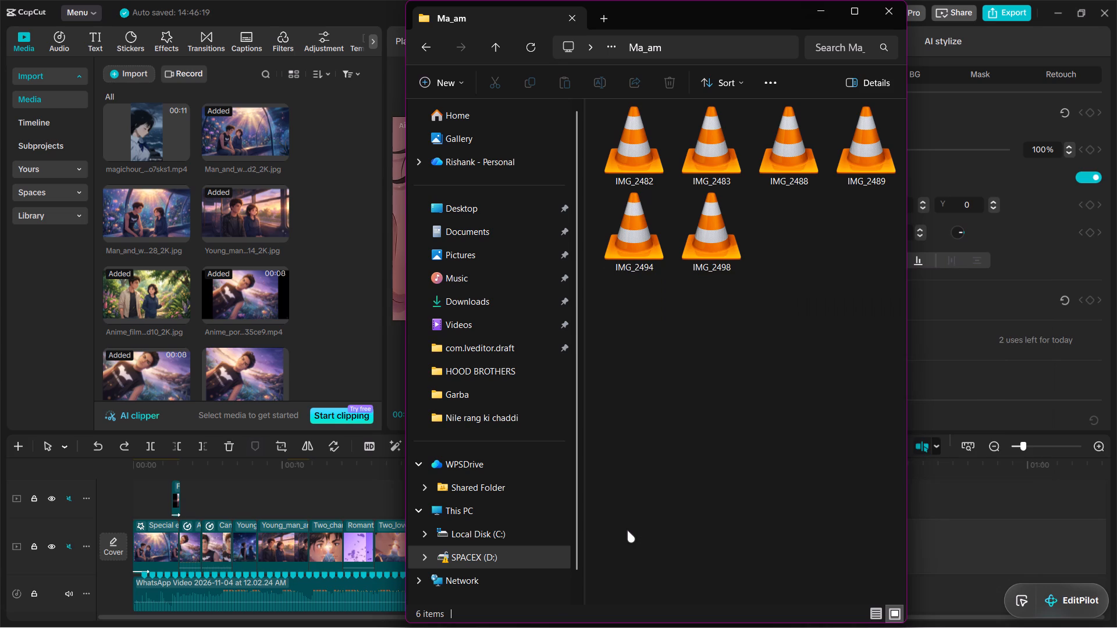
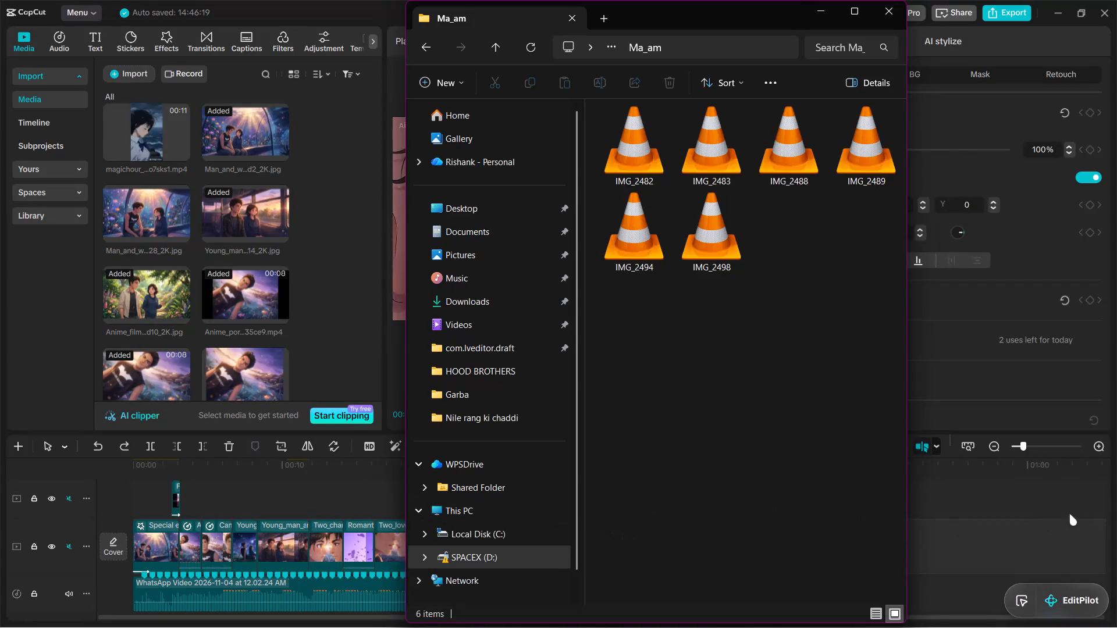
Switch from File Explorer back to the CapCut project.
{"action": "left_click", "coordinate": [1020, 497]}
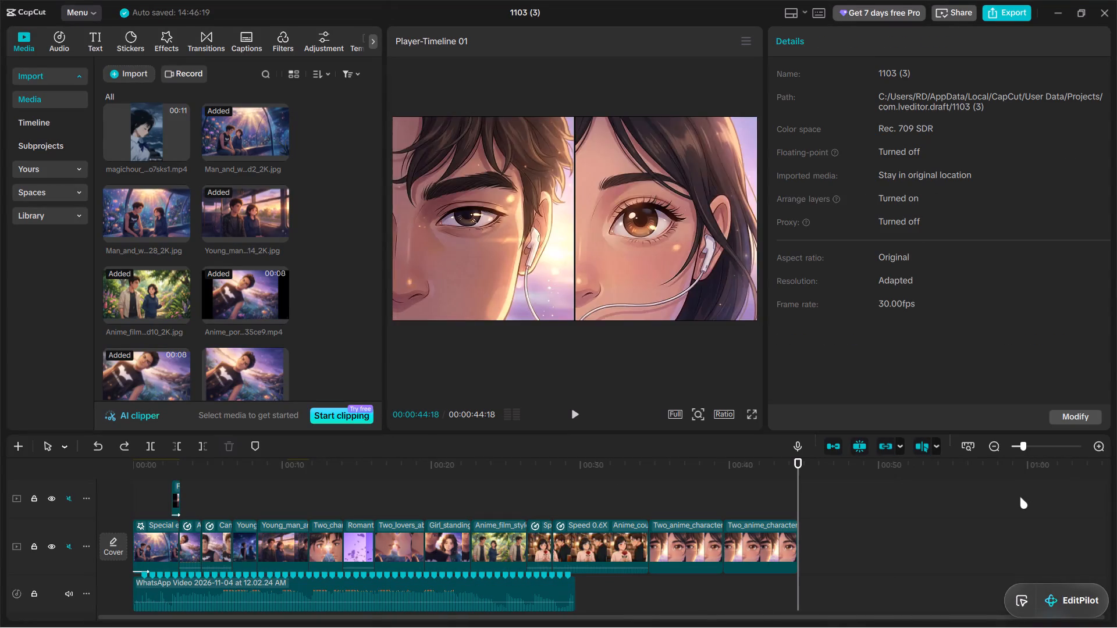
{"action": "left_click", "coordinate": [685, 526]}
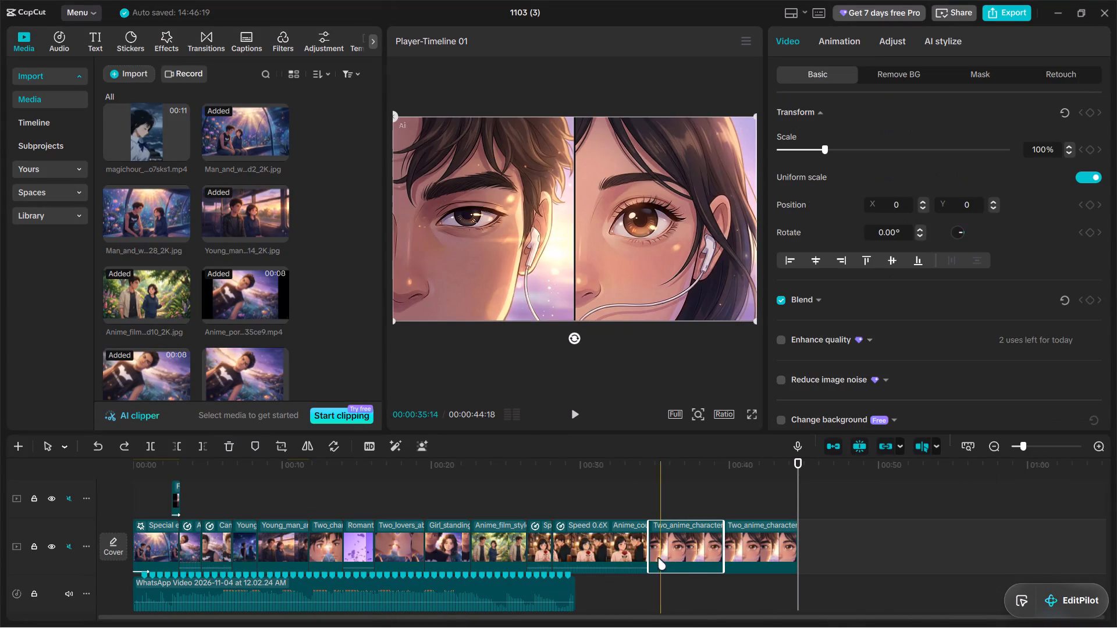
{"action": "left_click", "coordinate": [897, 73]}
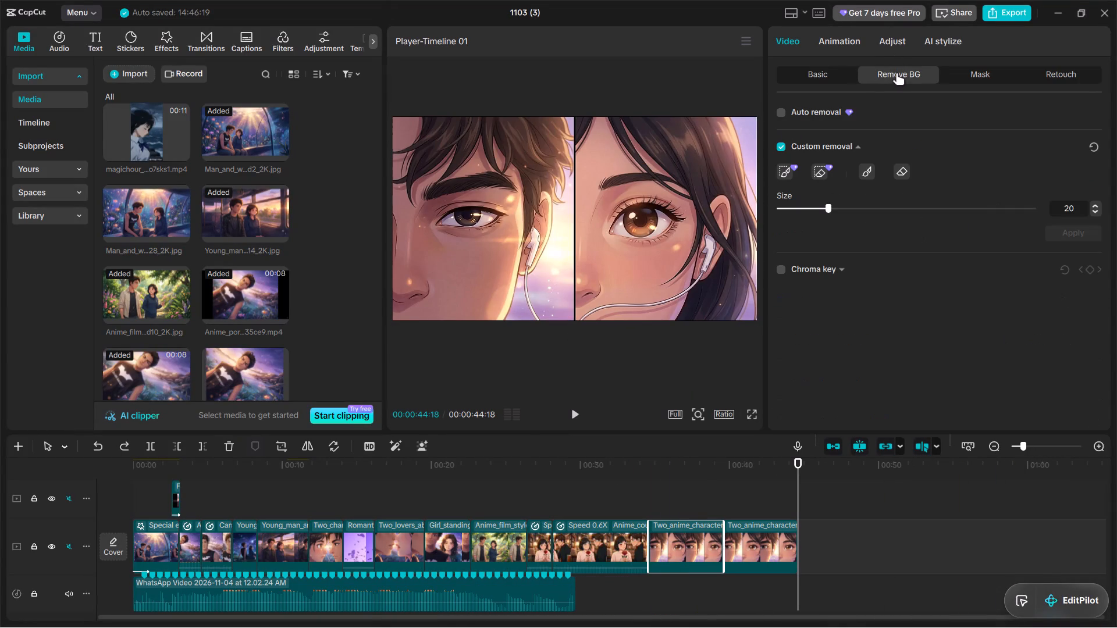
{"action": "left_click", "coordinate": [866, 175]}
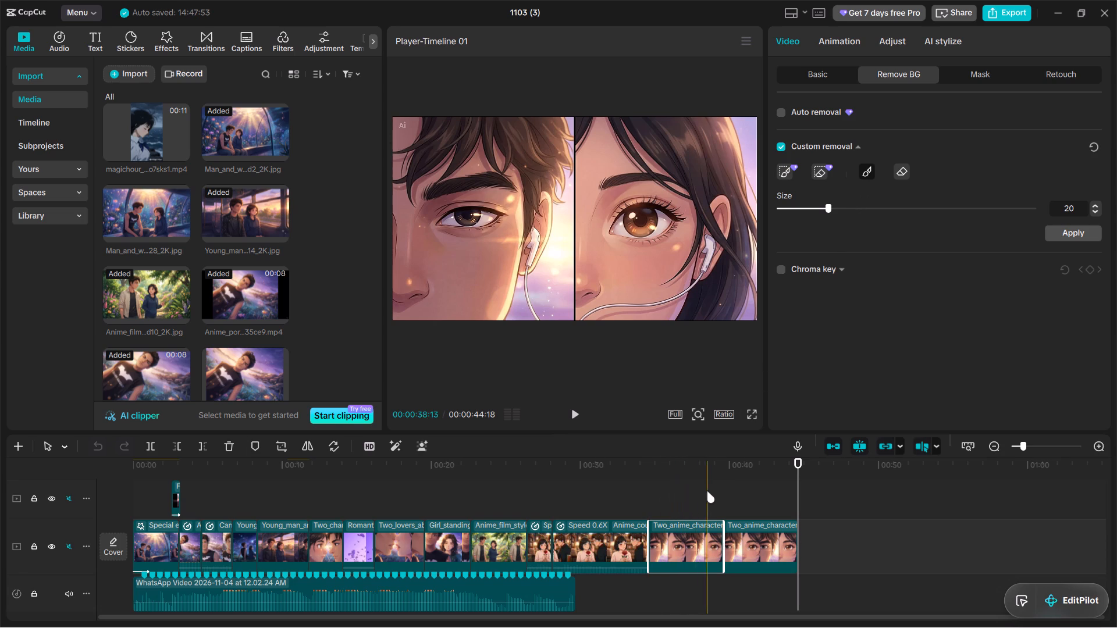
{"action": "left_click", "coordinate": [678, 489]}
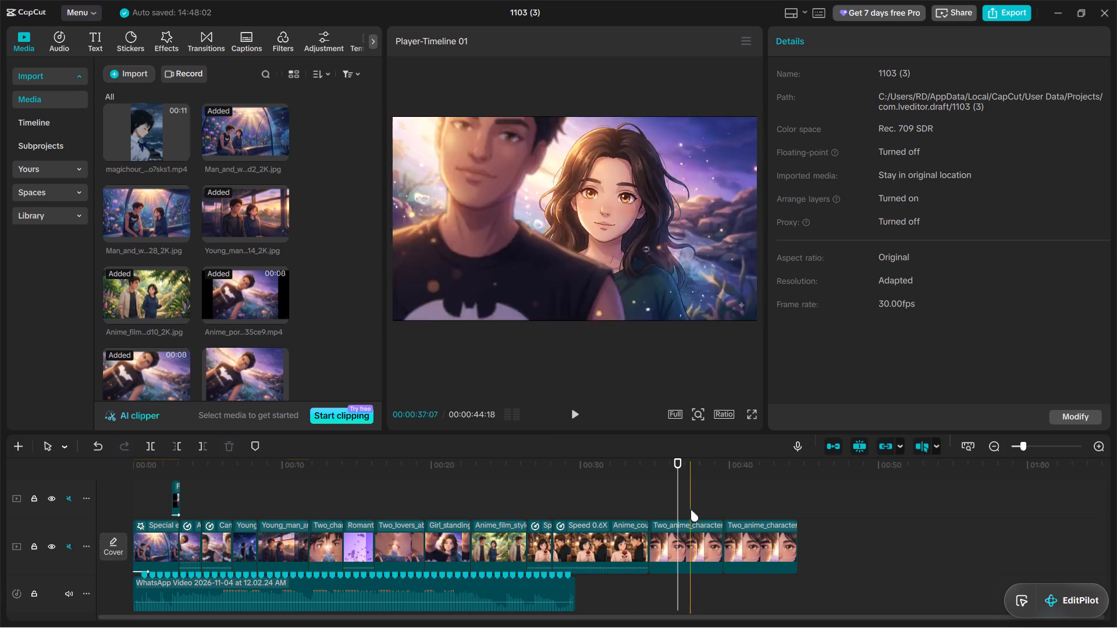
Select the second split-face clip and look through its AI remove and other basic video settings.
{"action": "right_click", "coordinate": [766, 538]}
{"action": "left_click", "coordinate": [758, 544]}
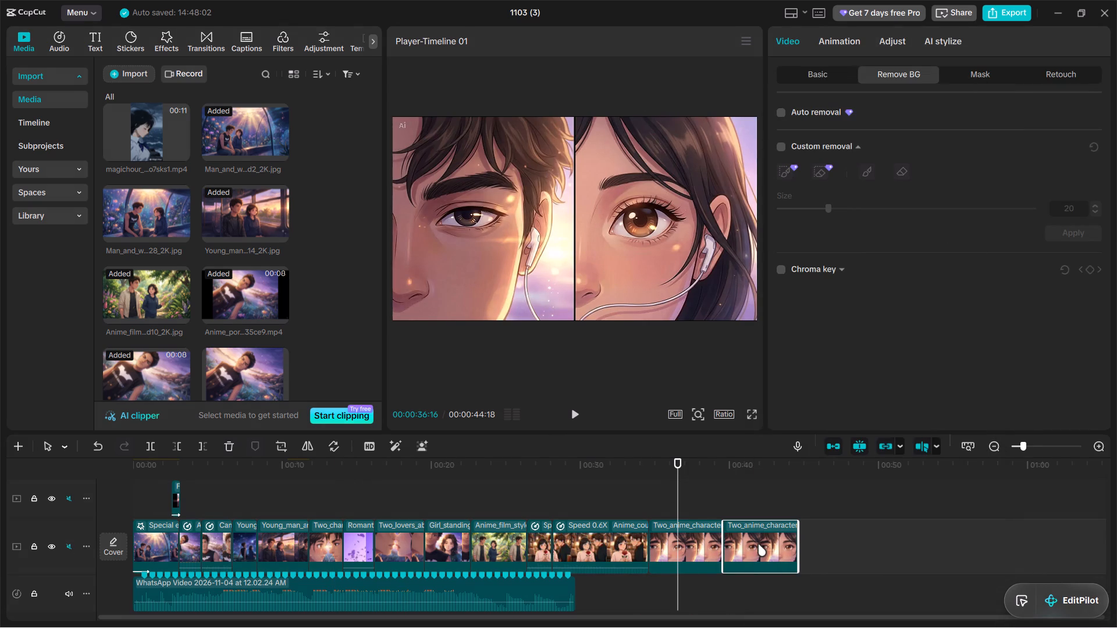
{"action": "left_click", "coordinate": [757, 544]}
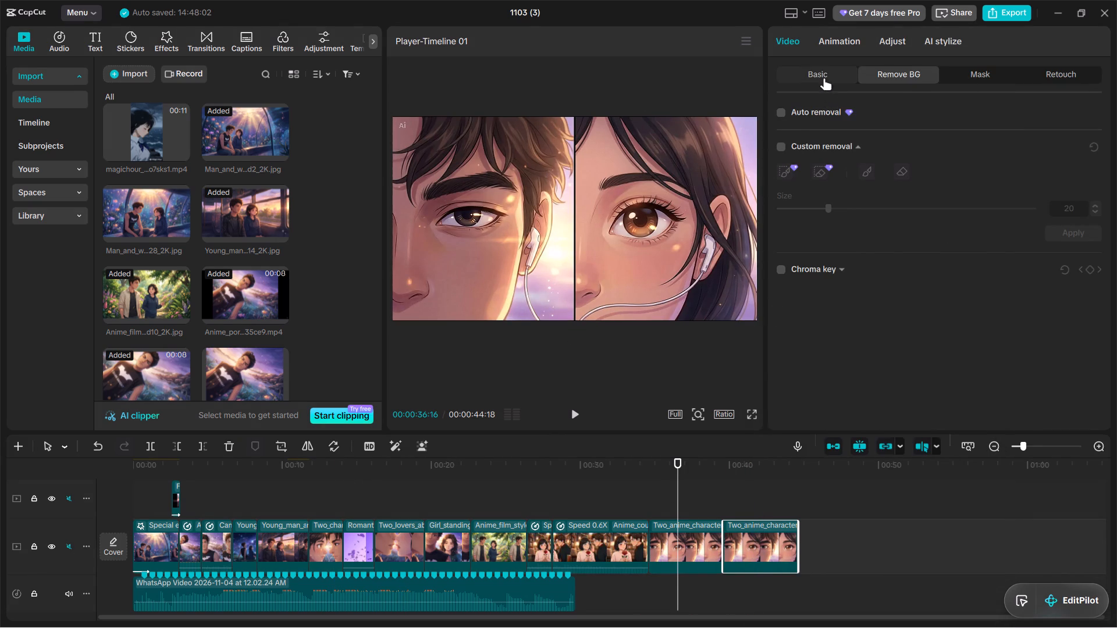
{"action": "left_click", "coordinate": [824, 77]}
{"action": "scroll", "coordinate": [950, 312], "scroll_direction": "down", "scroll_amount": 5}
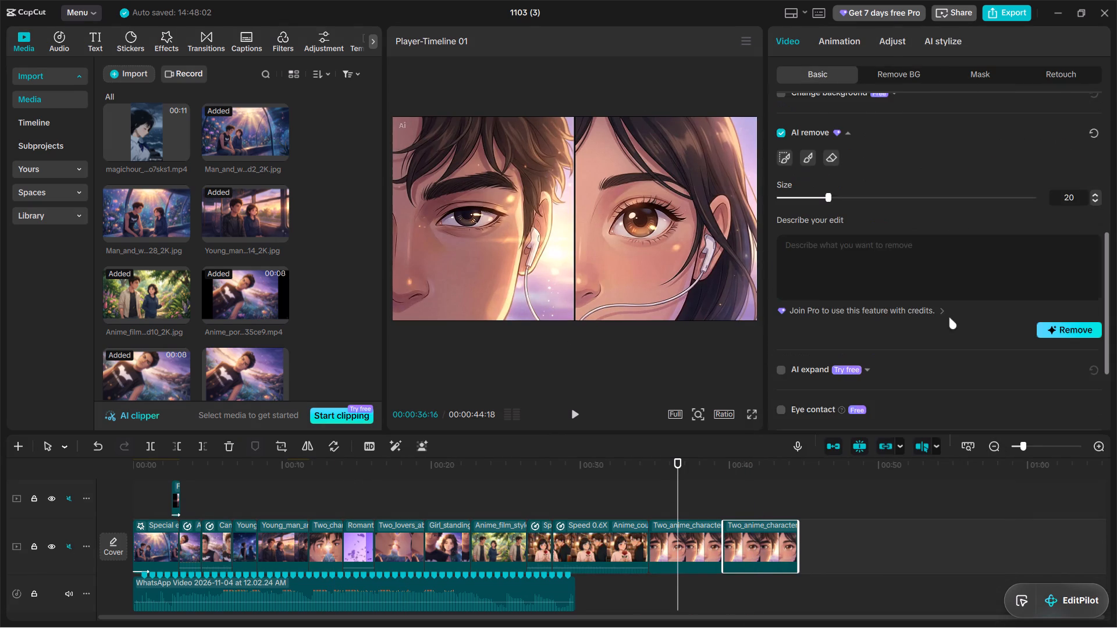
{"action": "scroll", "coordinate": [949, 317], "scroll_direction": "down", "scroll_amount": 4}
{"action": "scroll", "coordinate": [869, 238], "scroll_direction": "down", "scroll_amount": 4}
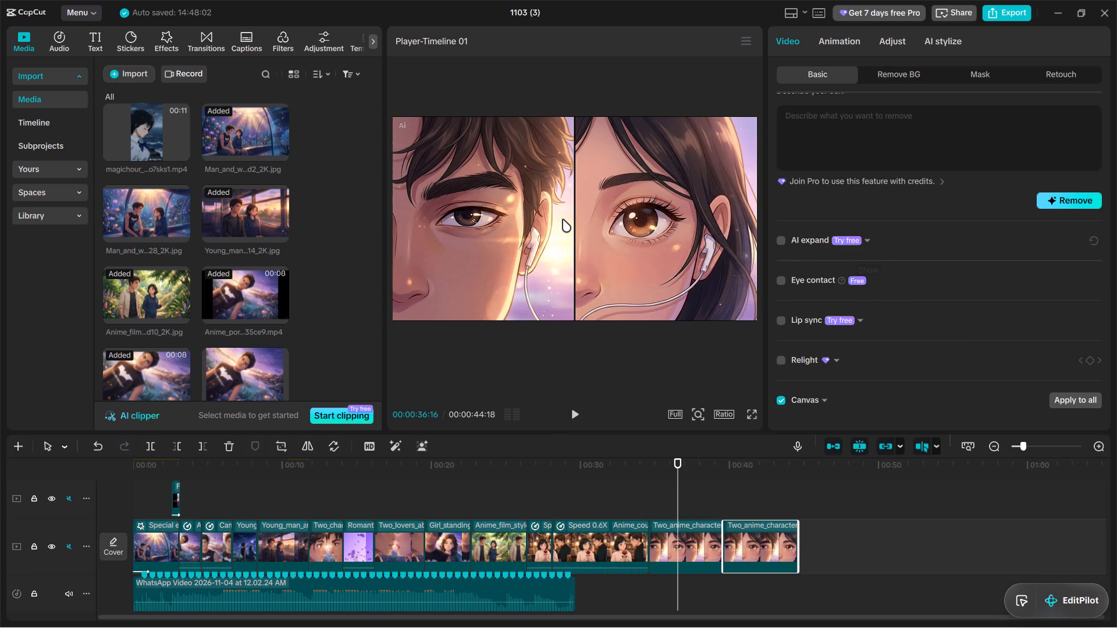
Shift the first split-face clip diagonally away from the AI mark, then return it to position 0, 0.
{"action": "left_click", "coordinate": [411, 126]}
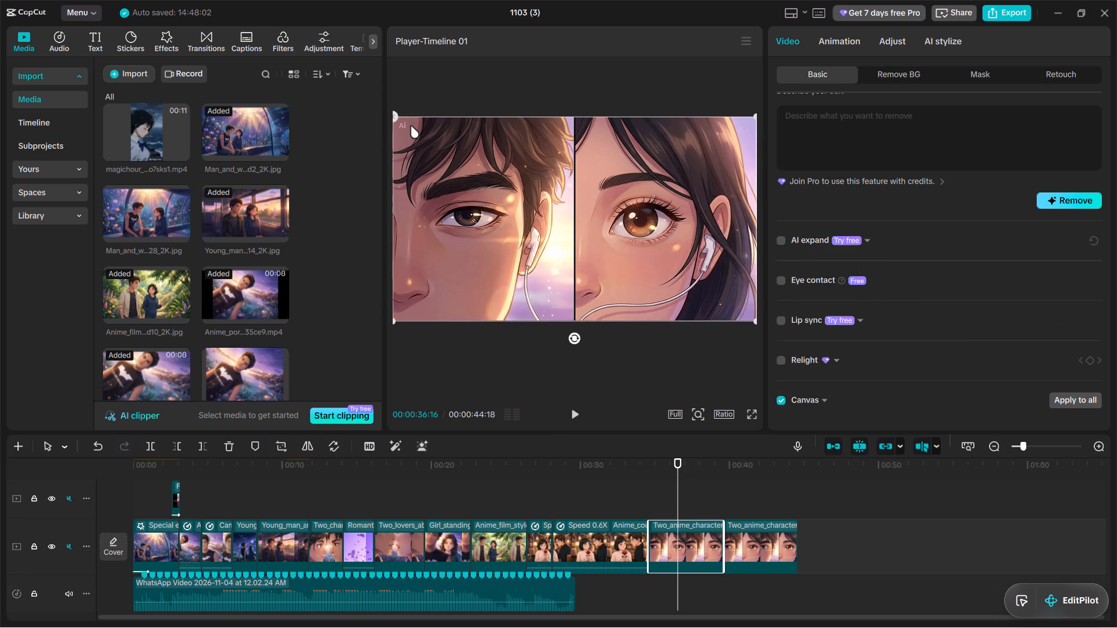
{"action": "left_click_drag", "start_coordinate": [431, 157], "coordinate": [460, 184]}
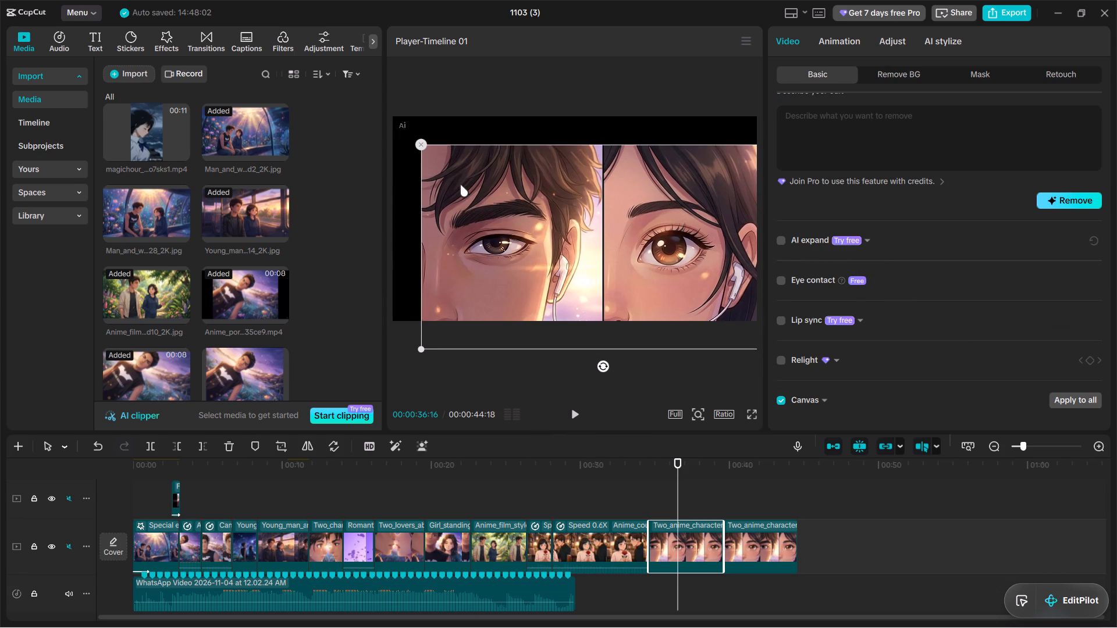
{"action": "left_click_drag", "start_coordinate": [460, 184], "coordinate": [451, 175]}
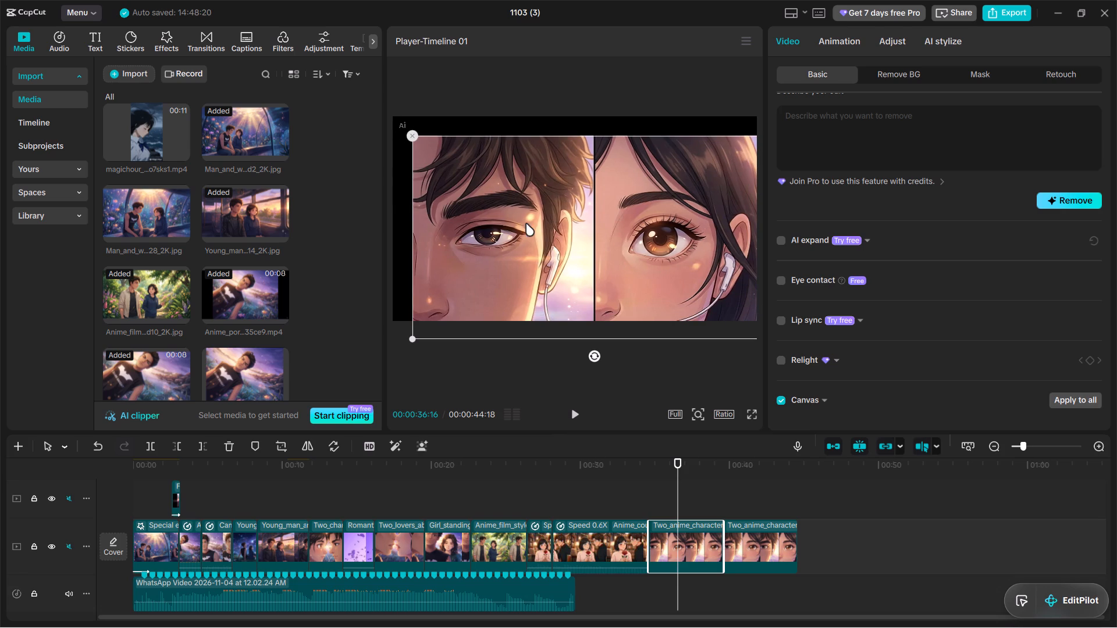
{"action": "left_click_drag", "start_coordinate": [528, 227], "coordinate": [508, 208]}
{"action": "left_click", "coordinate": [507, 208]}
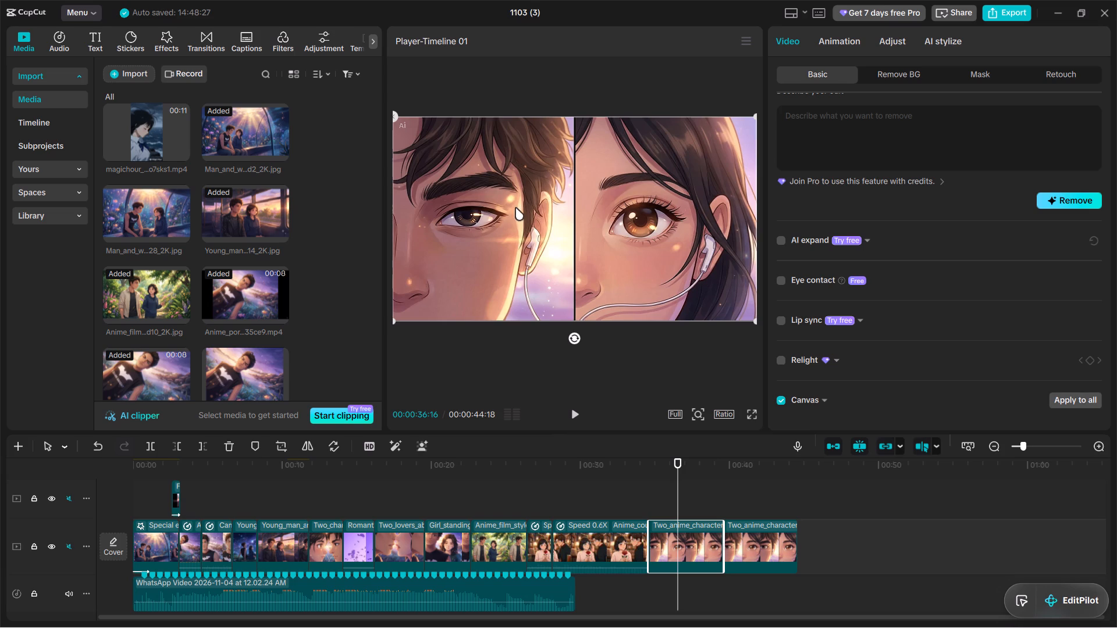
Paint over the AI mark and upper hair in the first split-face clip using the Custom removal brush at size 38.
{"action": "left_click", "coordinate": [731, 507]}
{"action": "left_click", "coordinate": [749, 537]}
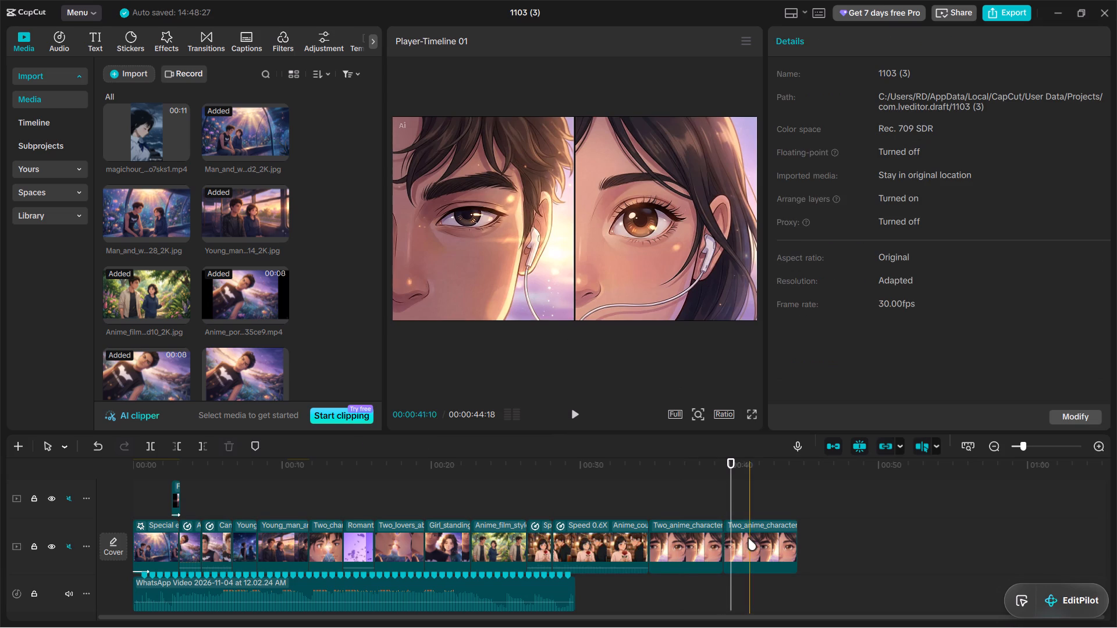
{"action": "left_click", "coordinate": [680, 505]}
{"action": "left_click", "coordinate": [691, 532]}
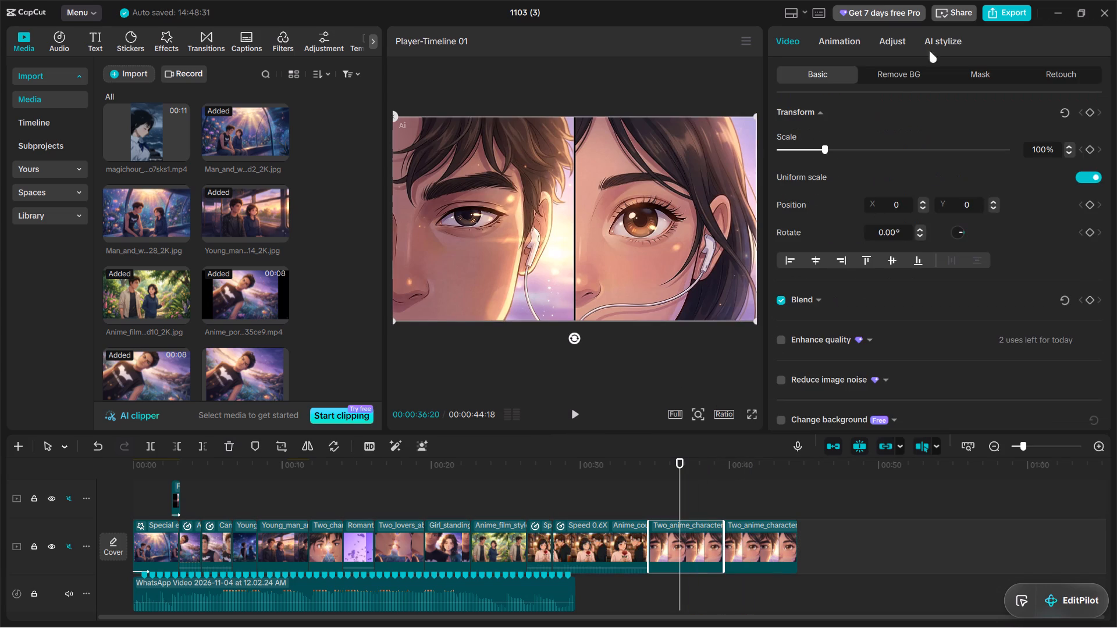
{"action": "left_click", "coordinate": [906, 74]}
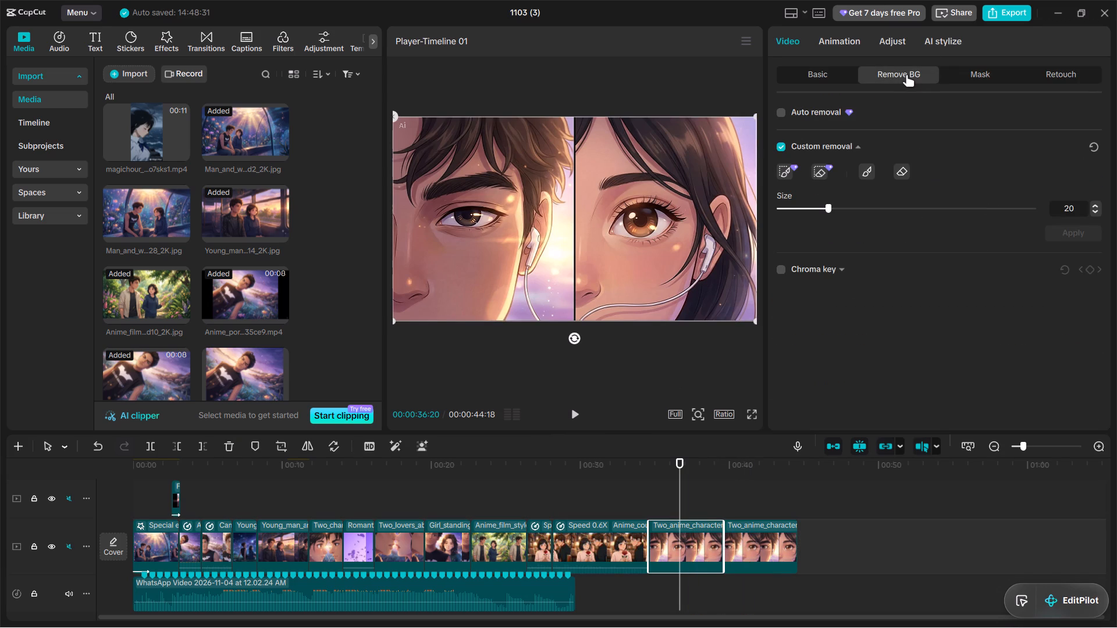
{"action": "left_click", "coordinate": [866, 172]}
{"action": "left_click_drag", "start_coordinate": [828, 210], "coordinate": [869, 208]}
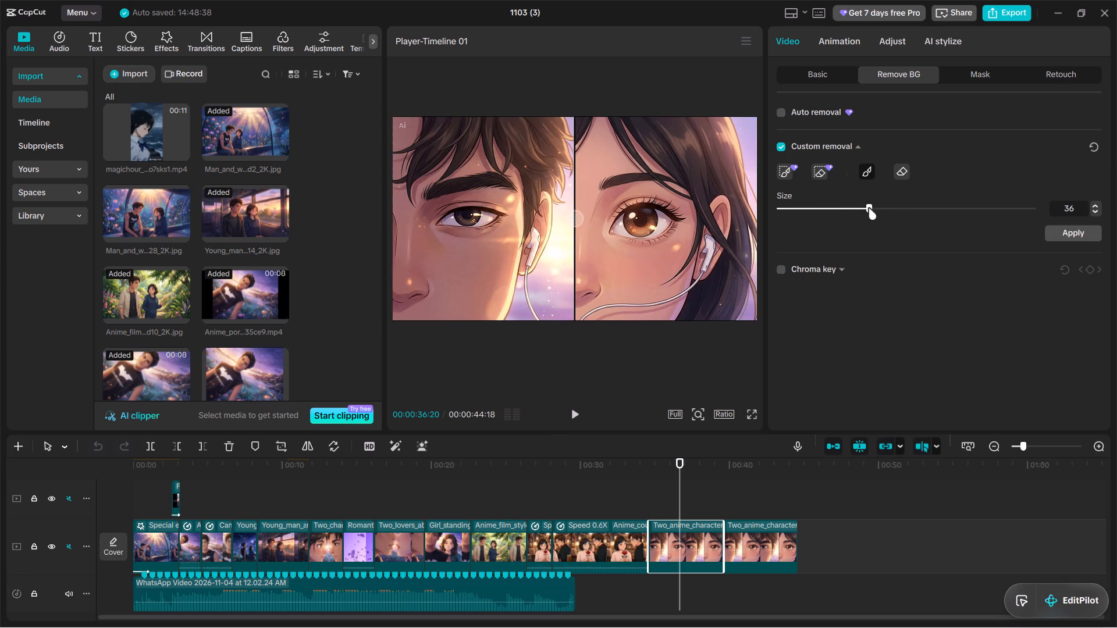
{"action": "left_click_drag", "start_coordinate": [869, 208], "coordinate": [873, 210]}
{"action": "left_click_drag", "start_coordinate": [412, 133], "coordinate": [401, 129]}
{"action": "left_click_drag", "start_coordinate": [401, 129], "coordinate": [558, 116]}
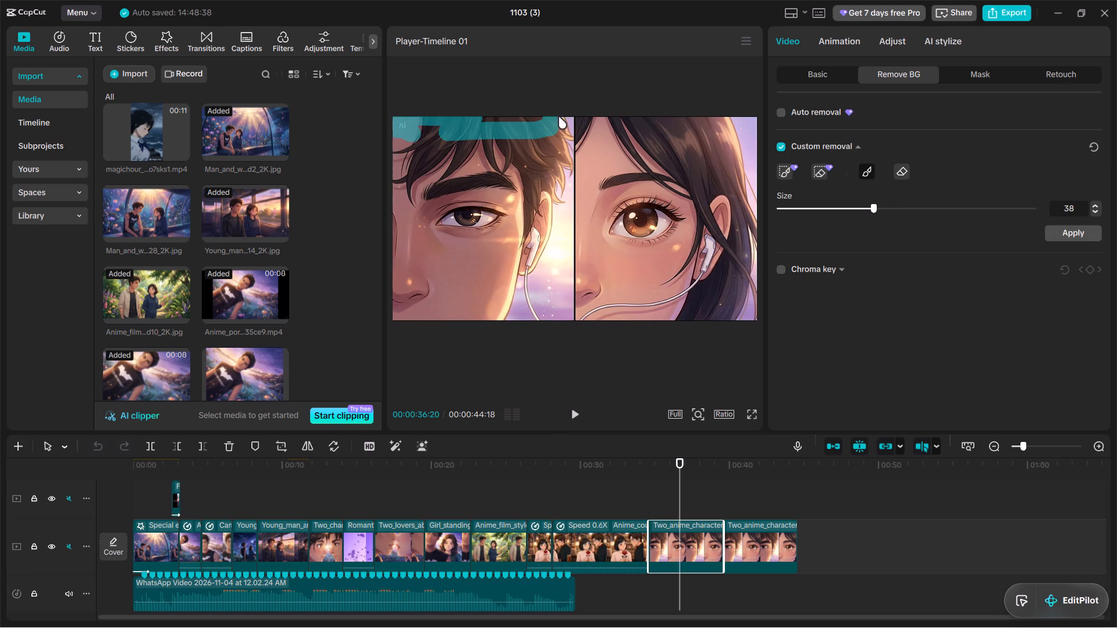
Extend the Custom removal painting over the boy's forehead, eye, nose and cheek down to the frame's lower edge.
{"action": "left_click_drag", "start_coordinate": [558, 116], "coordinate": [432, 148]}
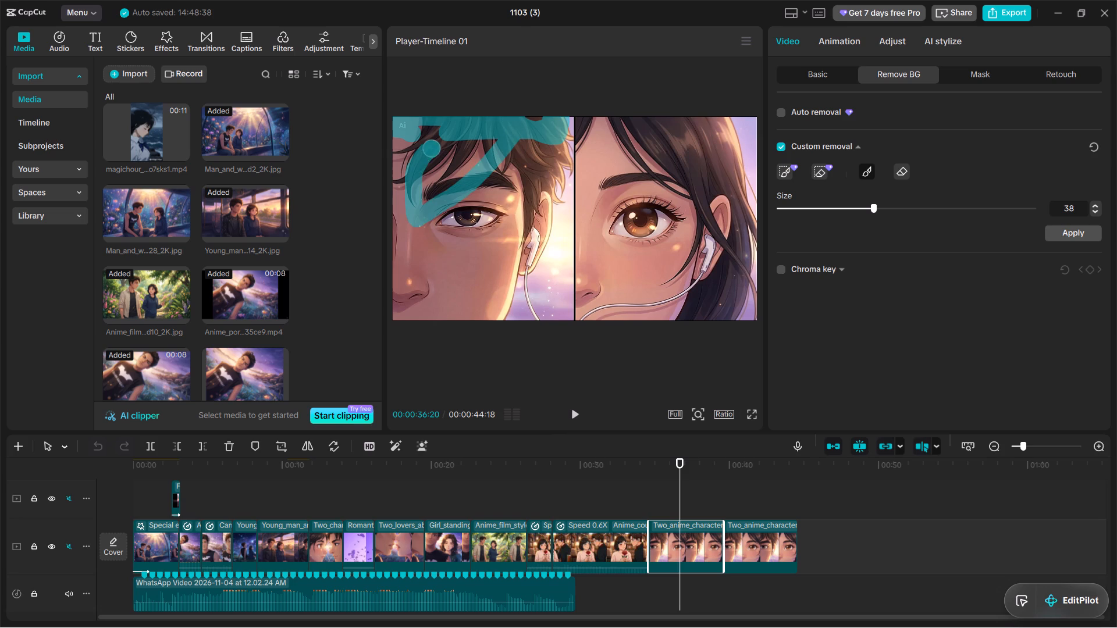
{"action": "left_click_drag", "start_coordinate": [432, 148], "coordinate": [405, 265]}
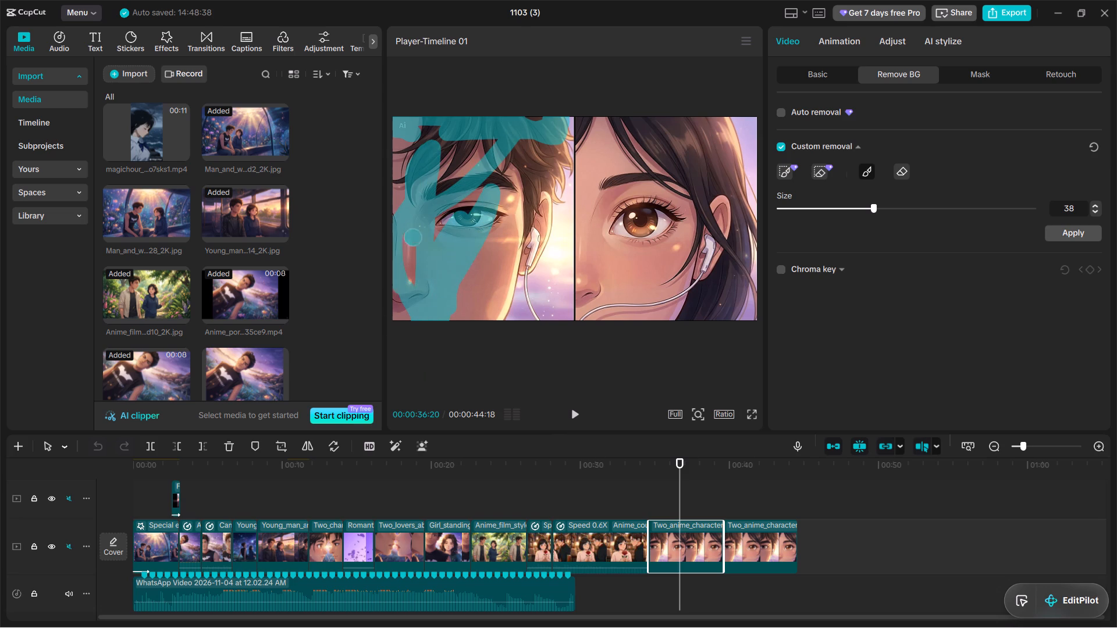
{"action": "left_click_drag", "start_coordinate": [405, 265], "coordinate": [423, 209]}
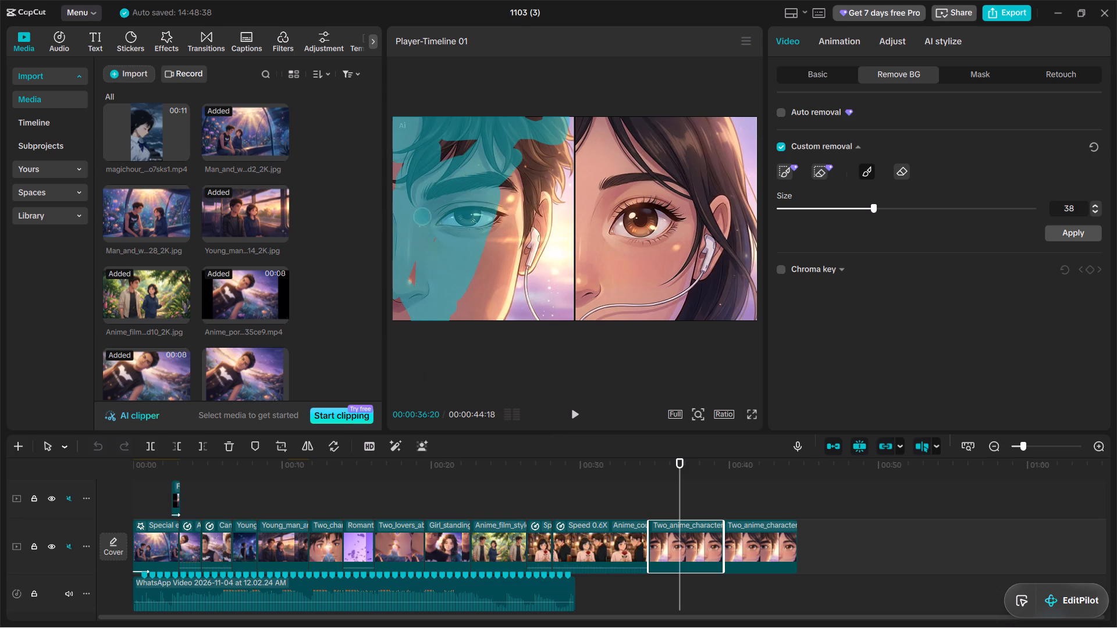
{"action": "left_click_drag", "start_coordinate": [423, 209], "coordinate": [411, 284]}
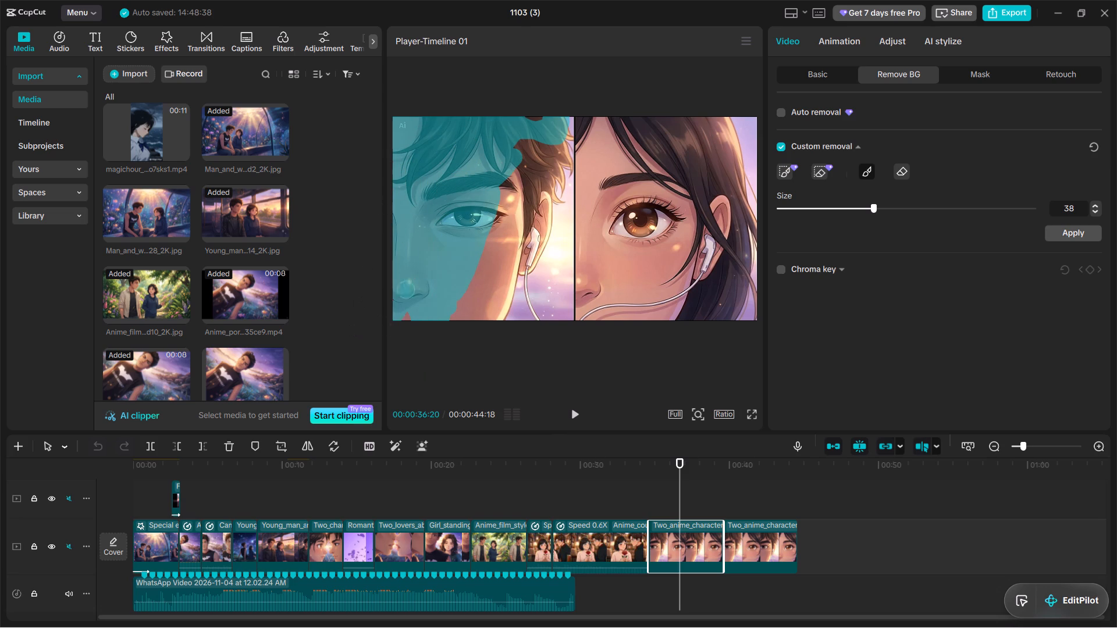
{"action": "left_click_drag", "start_coordinate": [411, 284], "coordinate": [506, 242]}
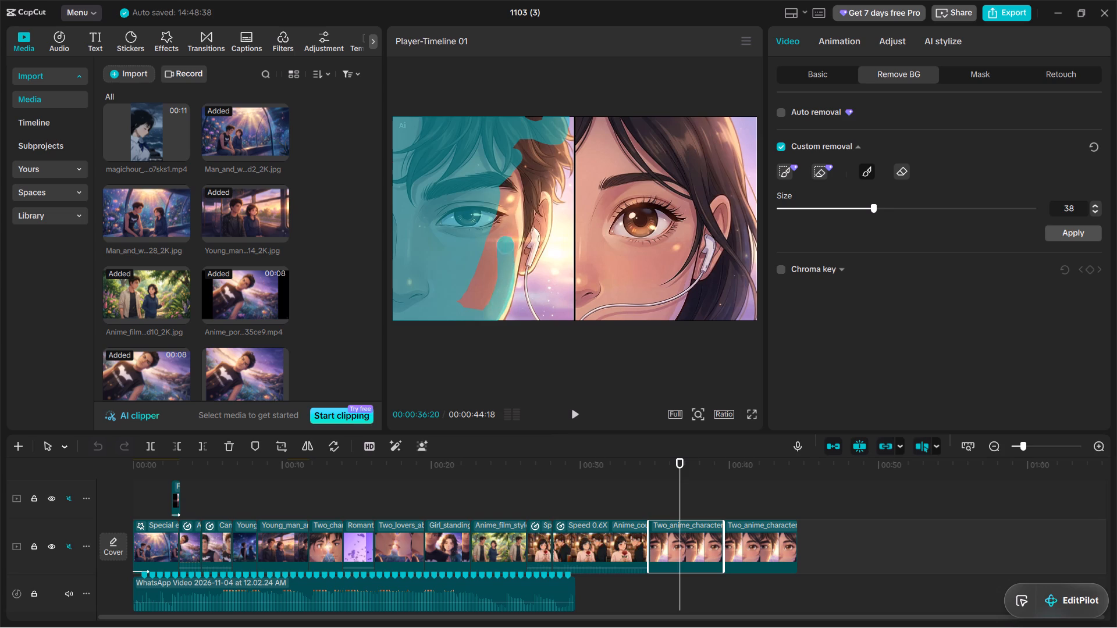
{"action": "left_click_drag", "start_coordinate": [506, 242], "coordinate": [507, 175]}
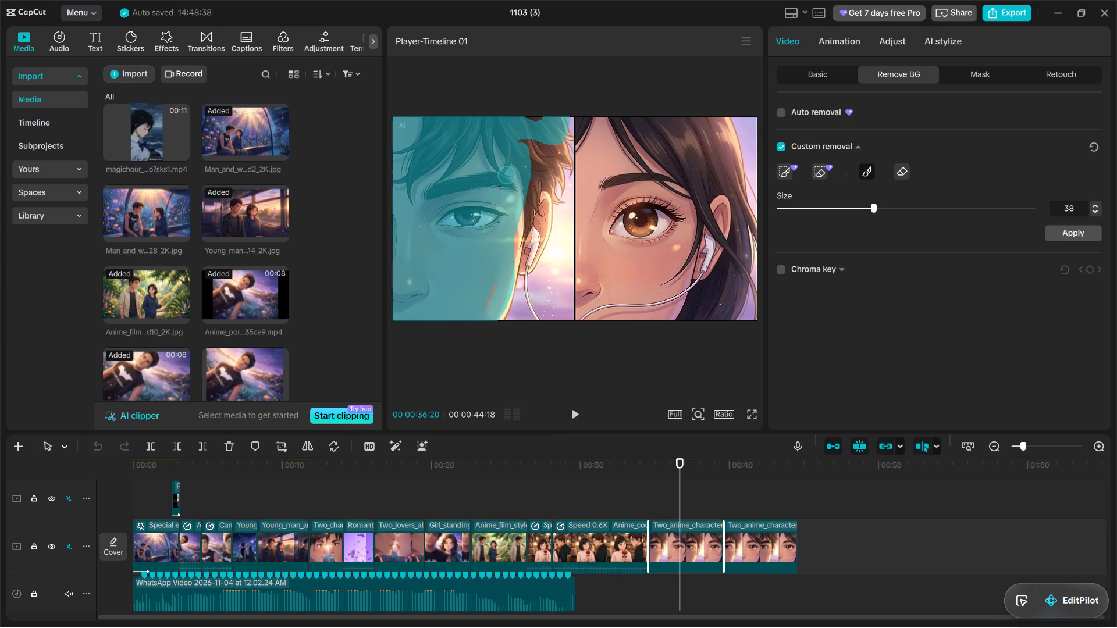
{"action": "left_click_drag", "start_coordinate": [507, 175], "coordinate": [484, 320]}
Paint the remaining hair, the ear with its earbud and the jaw edge of the boy's half for the custom cutout.
{"action": "left_click_drag", "start_coordinate": [484, 320], "coordinate": [528, 124]}
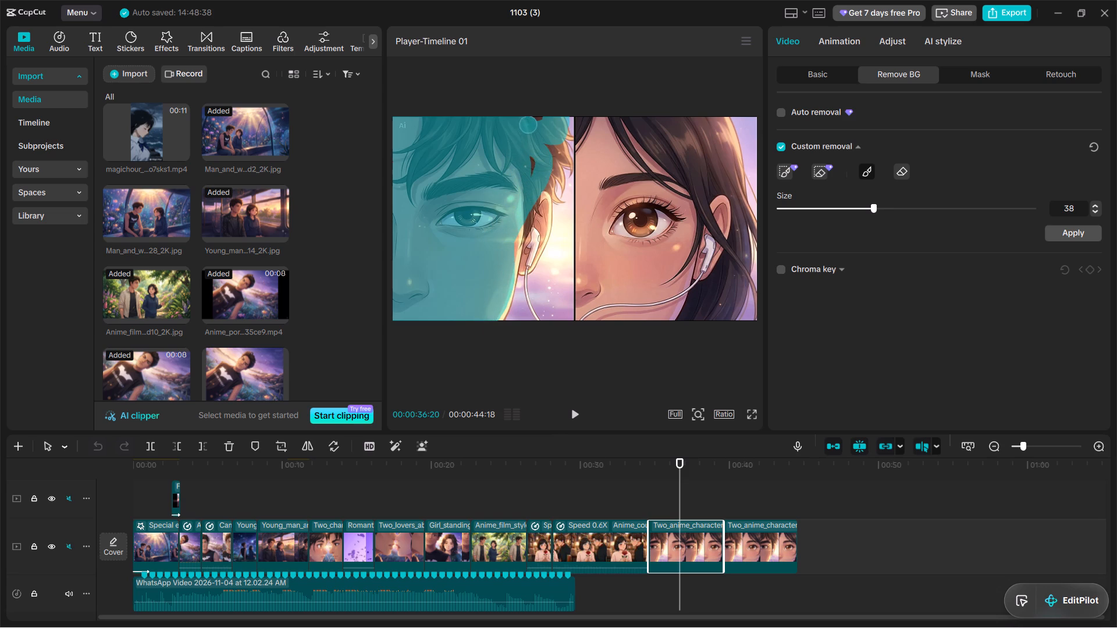
{"action": "left_click_drag", "start_coordinate": [528, 124], "coordinate": [550, 155]}
{"action": "left_click_drag", "start_coordinate": [550, 155], "coordinate": [527, 229]}
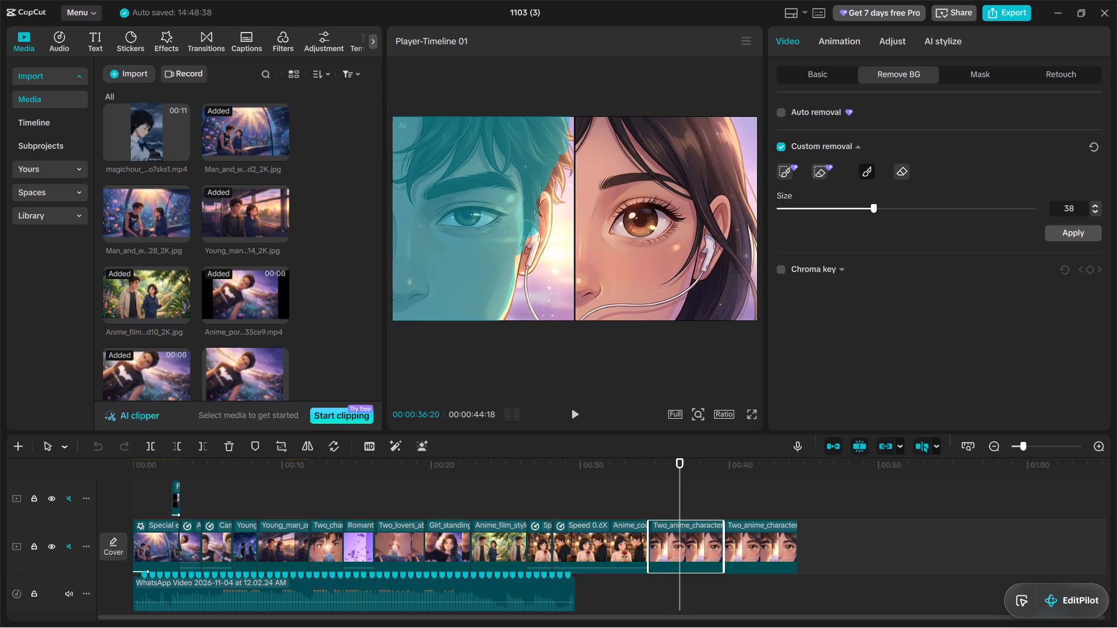
{"action": "left_click_drag", "start_coordinate": [527, 229], "coordinate": [506, 229]}
{"action": "left_click_drag", "start_coordinate": [506, 229], "coordinate": [542, 205]}
{"action": "left_click_drag", "start_coordinate": [542, 205], "coordinate": [514, 263]}
{"action": "left_click_drag", "start_coordinate": [514, 263], "coordinate": [493, 315]}
{"action": "left_click_drag", "start_coordinate": [493, 315], "coordinate": [506, 284]}
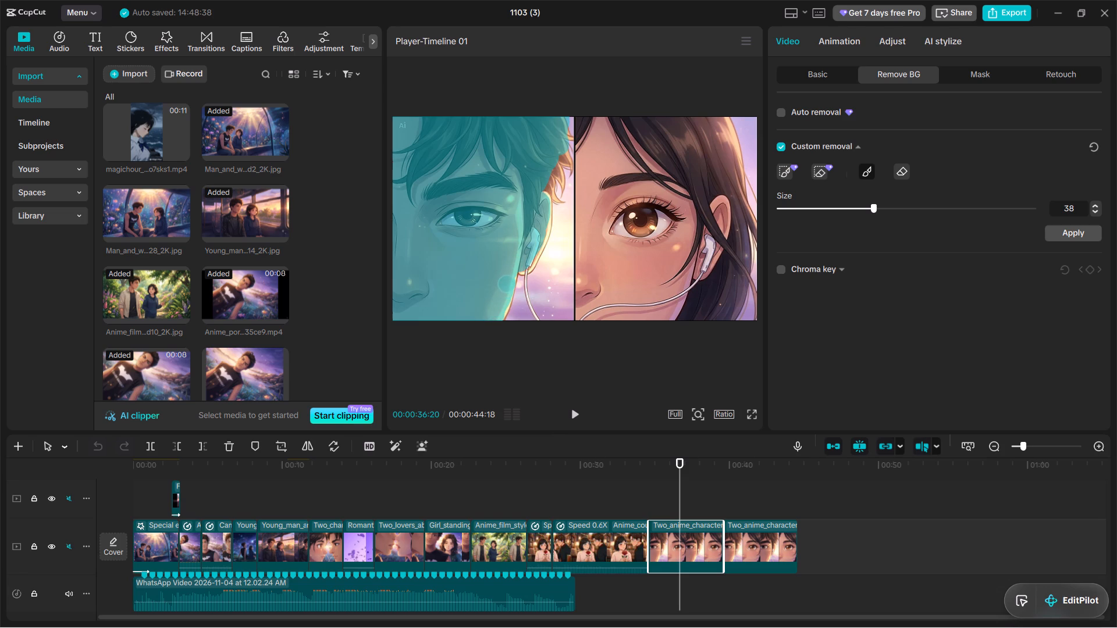
{"action": "left_click_drag", "start_coordinate": [506, 284], "coordinate": [501, 278]}
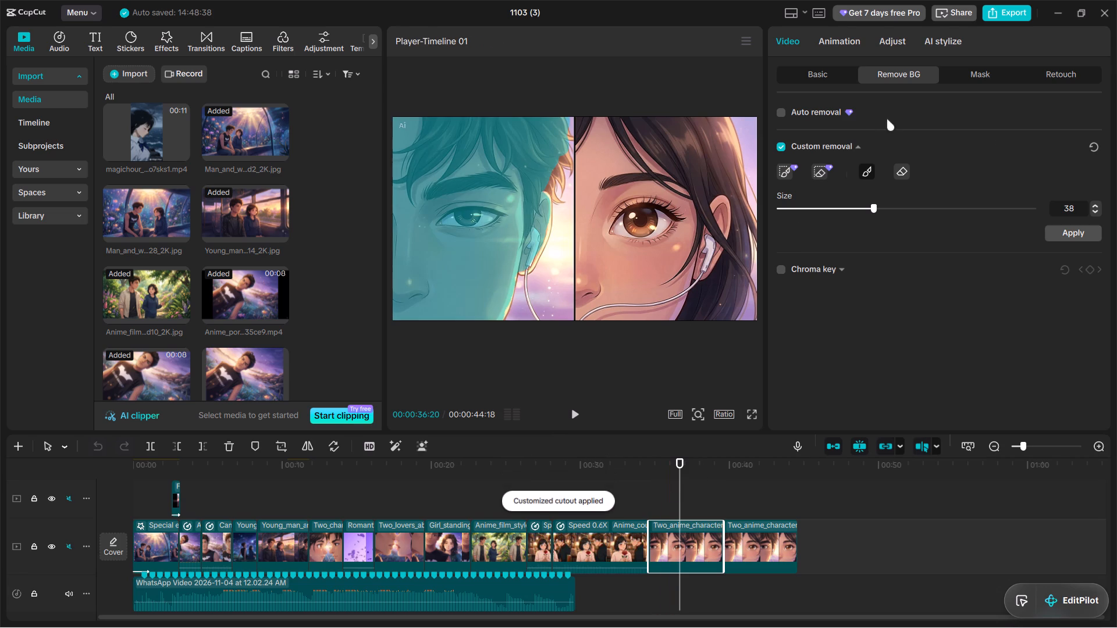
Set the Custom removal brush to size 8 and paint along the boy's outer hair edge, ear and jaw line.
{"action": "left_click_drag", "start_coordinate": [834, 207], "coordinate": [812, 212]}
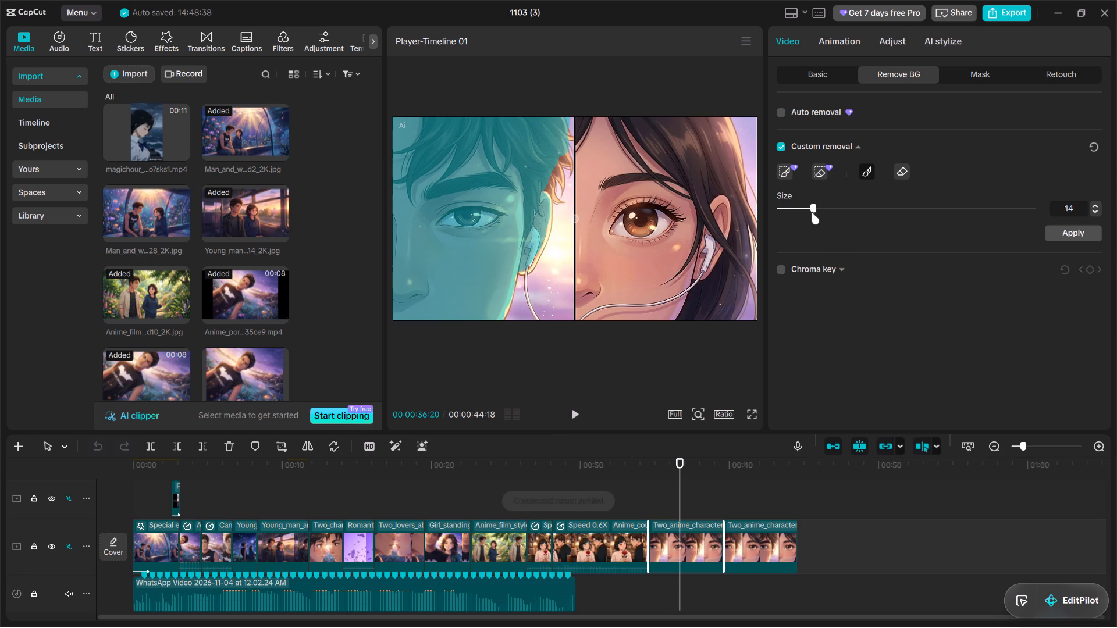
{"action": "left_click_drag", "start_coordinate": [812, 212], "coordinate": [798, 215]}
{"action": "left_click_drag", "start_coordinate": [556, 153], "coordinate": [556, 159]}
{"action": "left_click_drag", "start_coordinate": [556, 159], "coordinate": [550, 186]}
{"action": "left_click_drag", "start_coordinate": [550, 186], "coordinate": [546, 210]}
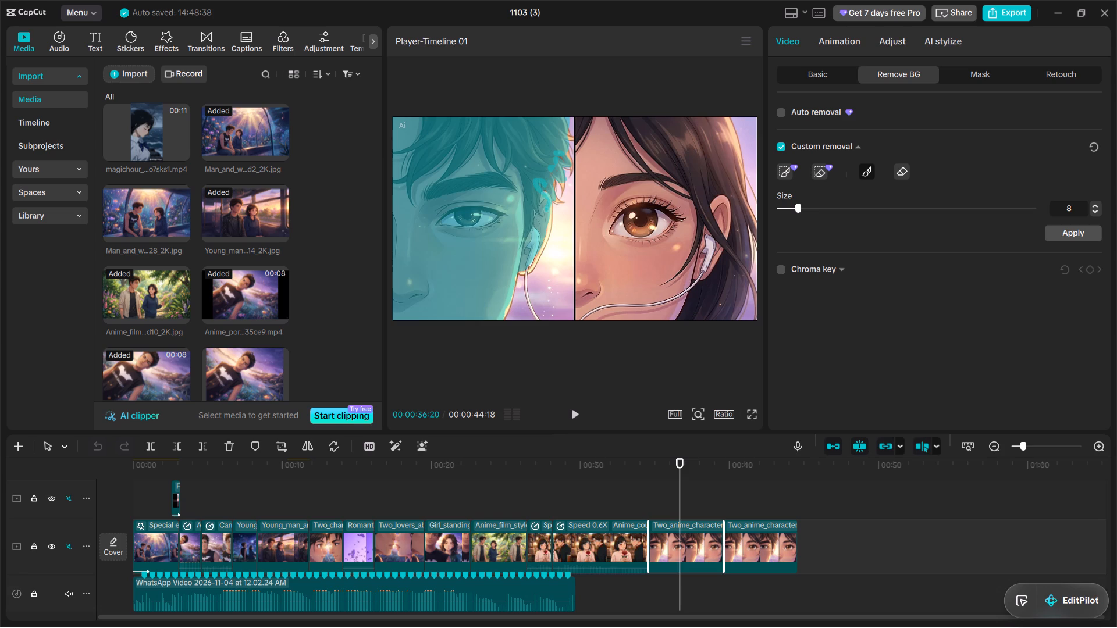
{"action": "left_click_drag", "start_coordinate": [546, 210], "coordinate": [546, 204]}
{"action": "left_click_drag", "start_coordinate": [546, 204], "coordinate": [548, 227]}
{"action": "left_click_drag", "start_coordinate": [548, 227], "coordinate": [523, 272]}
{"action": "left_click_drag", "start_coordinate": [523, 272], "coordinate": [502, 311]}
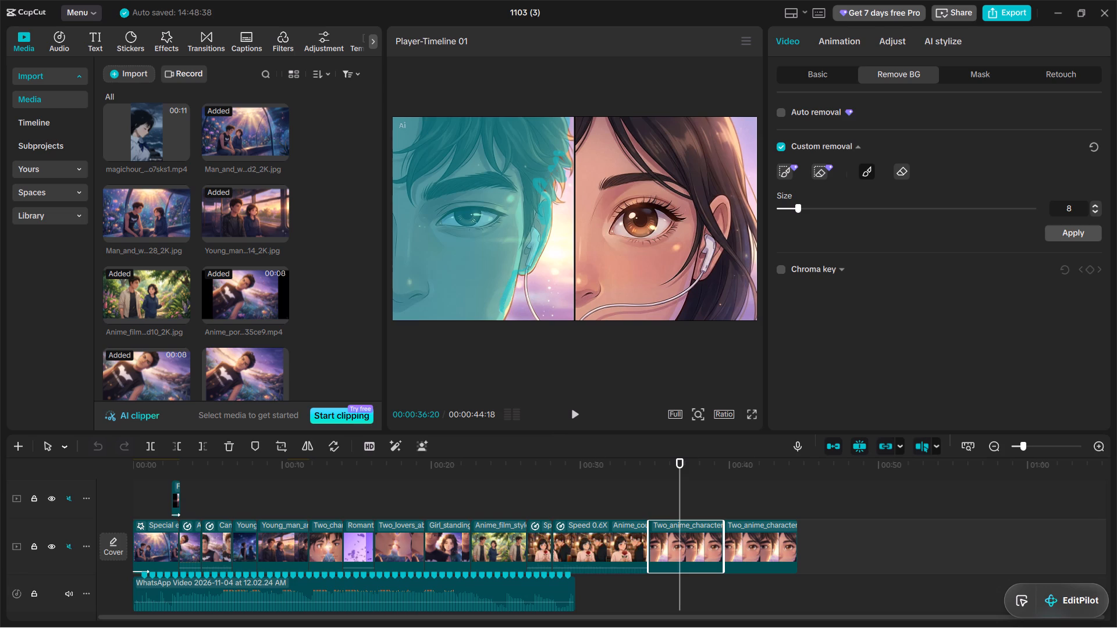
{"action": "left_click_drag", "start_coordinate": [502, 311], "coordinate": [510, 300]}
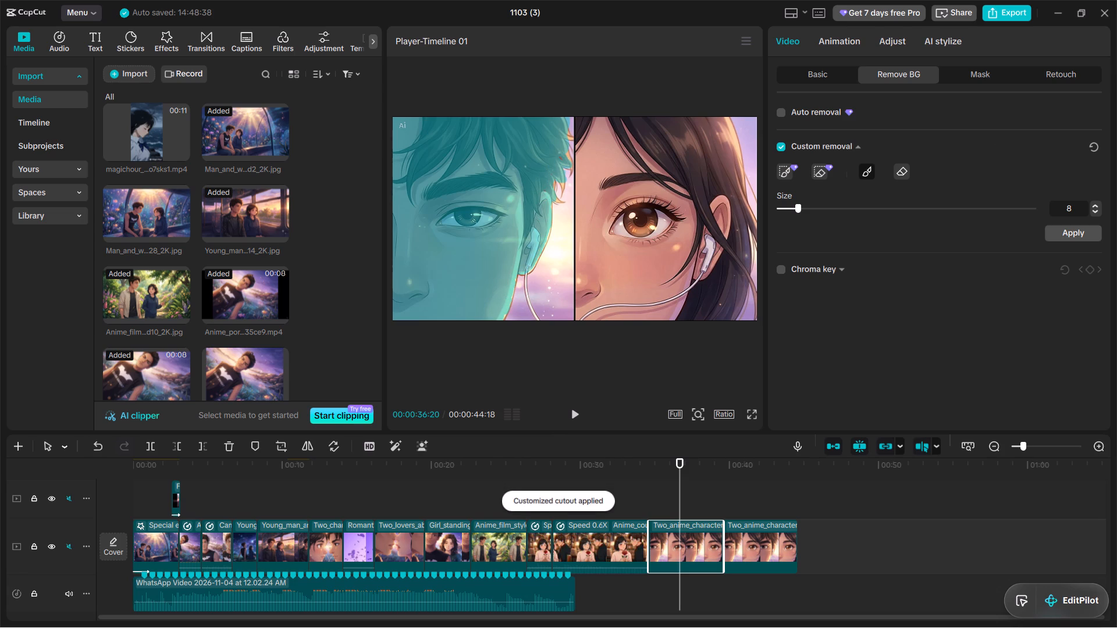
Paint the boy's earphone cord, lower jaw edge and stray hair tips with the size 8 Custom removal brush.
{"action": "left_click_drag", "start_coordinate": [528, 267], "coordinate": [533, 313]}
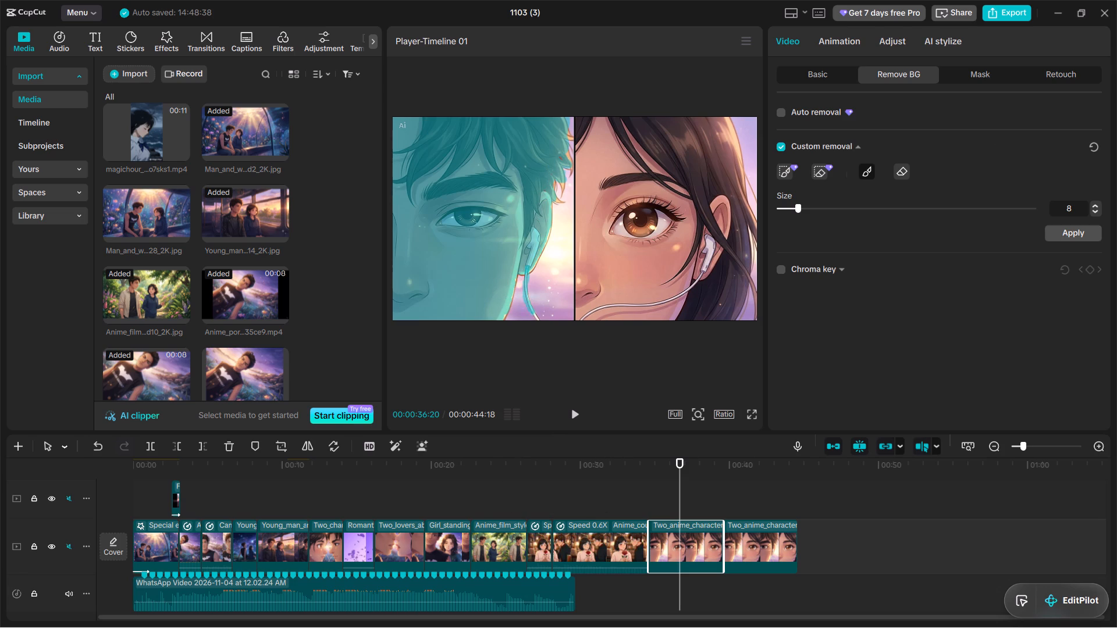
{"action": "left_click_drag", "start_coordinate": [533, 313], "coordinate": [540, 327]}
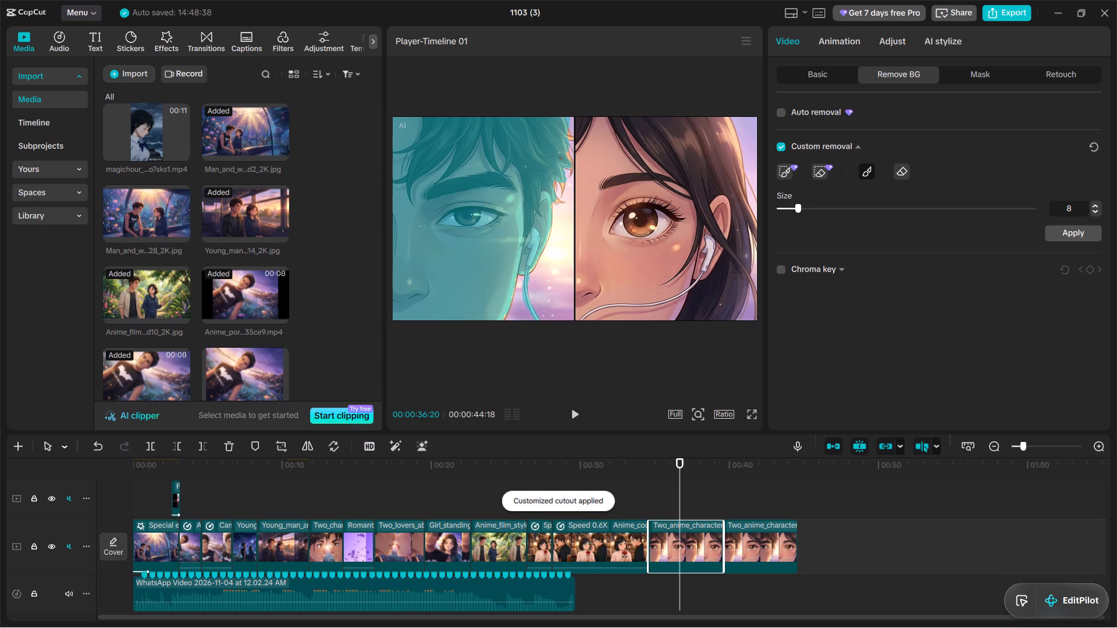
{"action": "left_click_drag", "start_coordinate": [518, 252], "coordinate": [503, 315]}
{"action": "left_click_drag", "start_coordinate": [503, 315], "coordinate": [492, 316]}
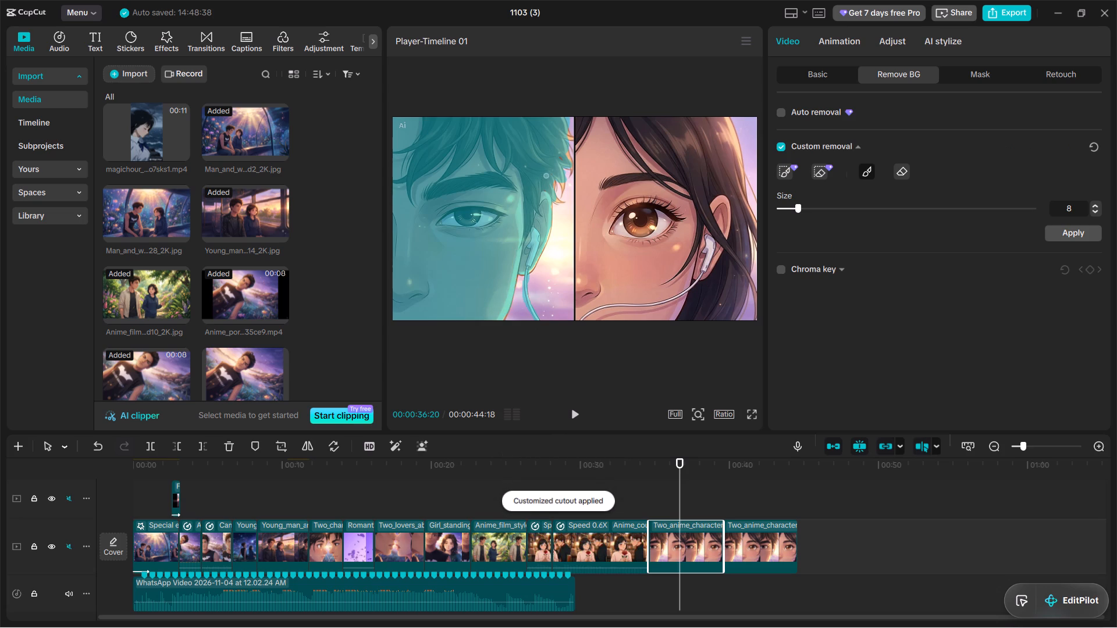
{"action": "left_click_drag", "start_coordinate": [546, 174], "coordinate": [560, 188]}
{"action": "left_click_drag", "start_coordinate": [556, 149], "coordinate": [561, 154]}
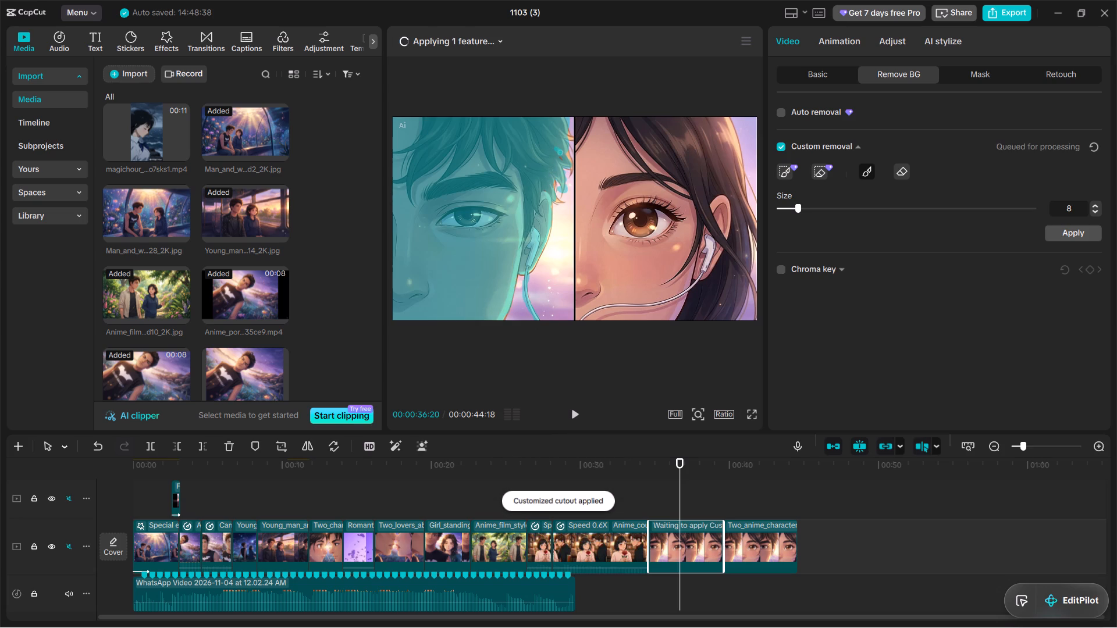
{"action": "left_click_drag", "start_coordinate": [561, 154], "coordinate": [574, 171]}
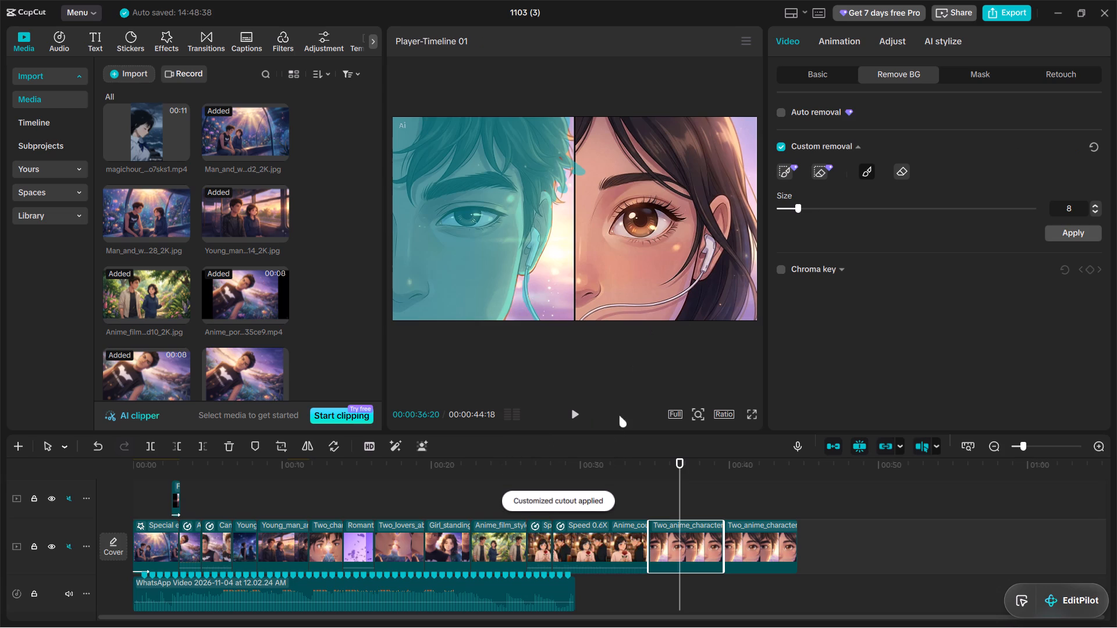
Turn off Custom removal on the first split-face clip.
{"action": "left_click", "coordinate": [781, 146]}
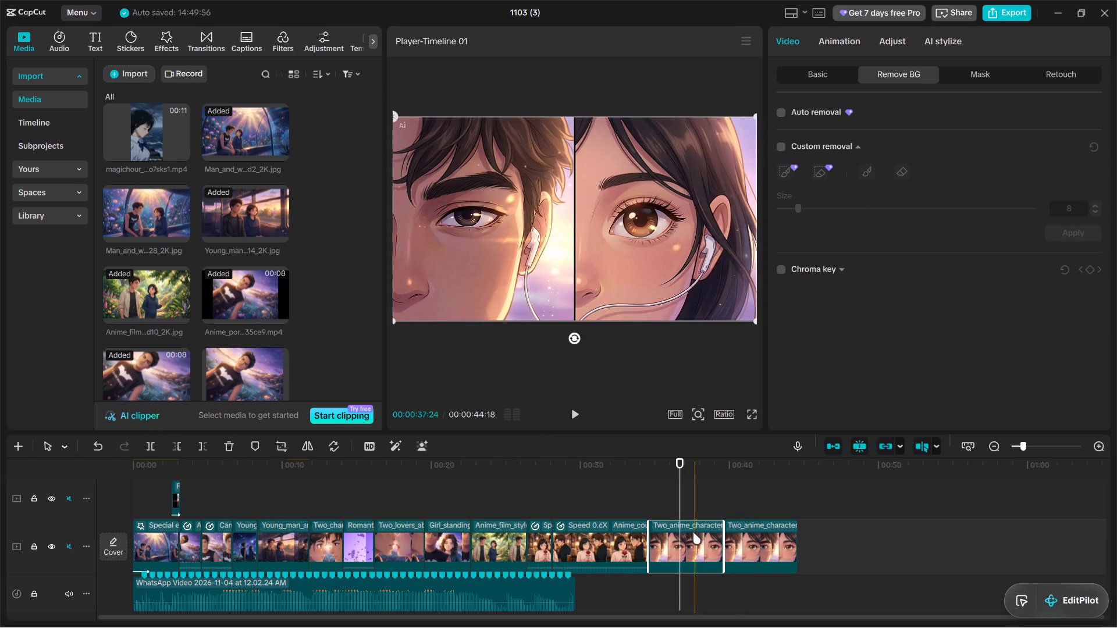
Move the first split-face clip behind the second one, at the end of the main video track.
{"action": "left_click_drag", "start_coordinate": [685, 534], "coordinate": [664, 627]}
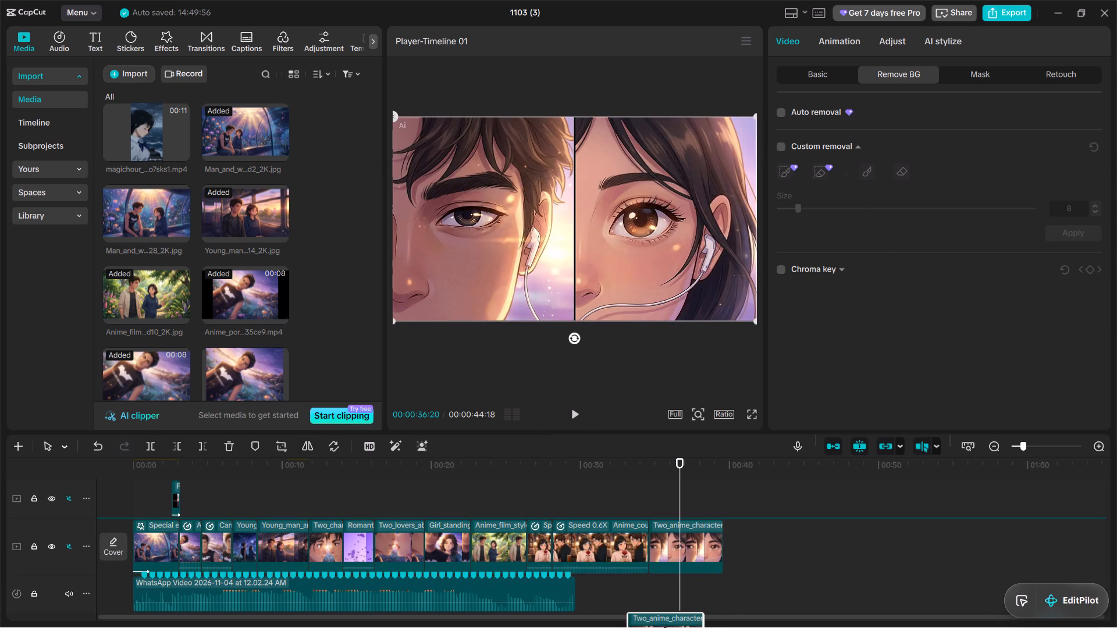
{"action": "left_click_drag", "start_coordinate": [664, 627], "coordinate": [663, 586]}
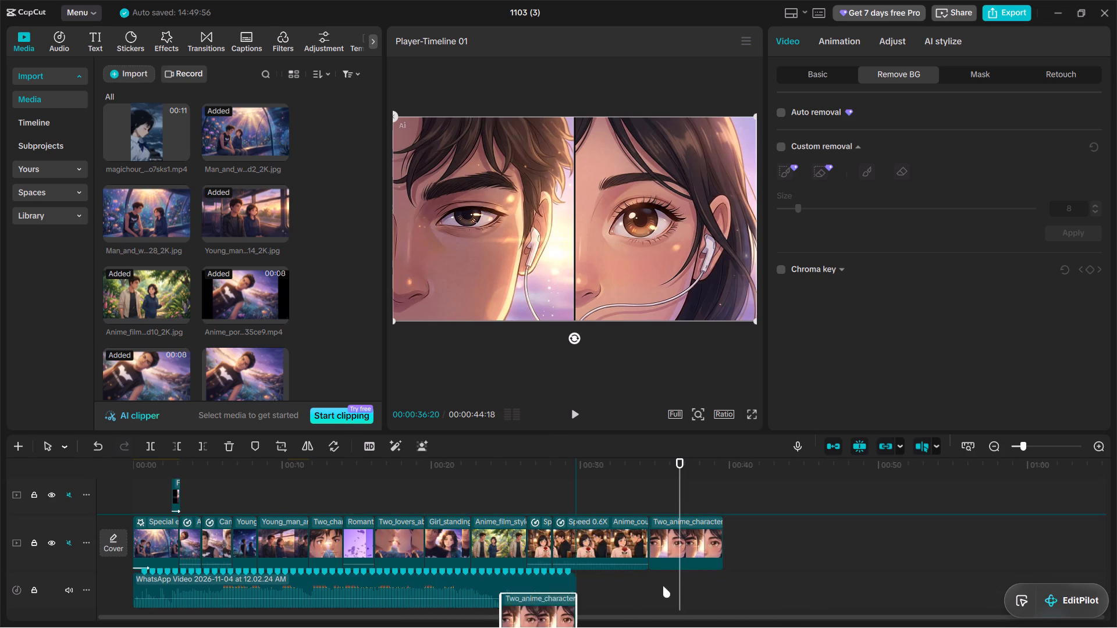
{"action": "left_click_drag", "start_coordinate": [663, 586], "coordinate": [774, 537]}
Select the last split-face clip with the playhead at 00:00:42:10 and open its clip options.
{"action": "left_click", "coordinate": [765, 496]}
{"action": "left_click", "coordinate": [763, 536]}
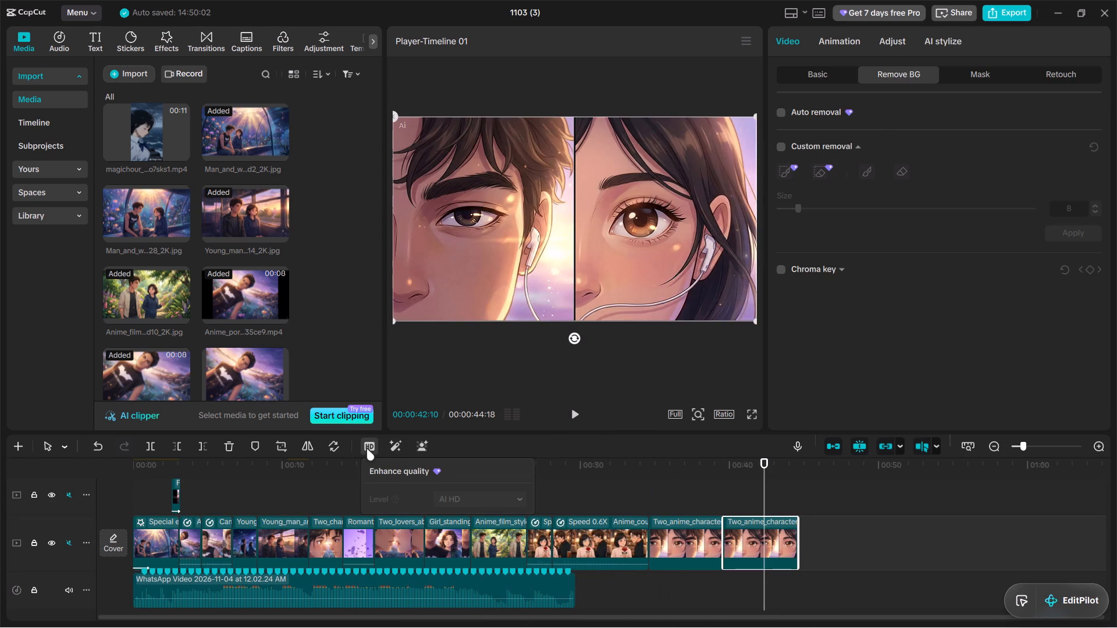
{"action": "right_click", "coordinate": [769, 537]}
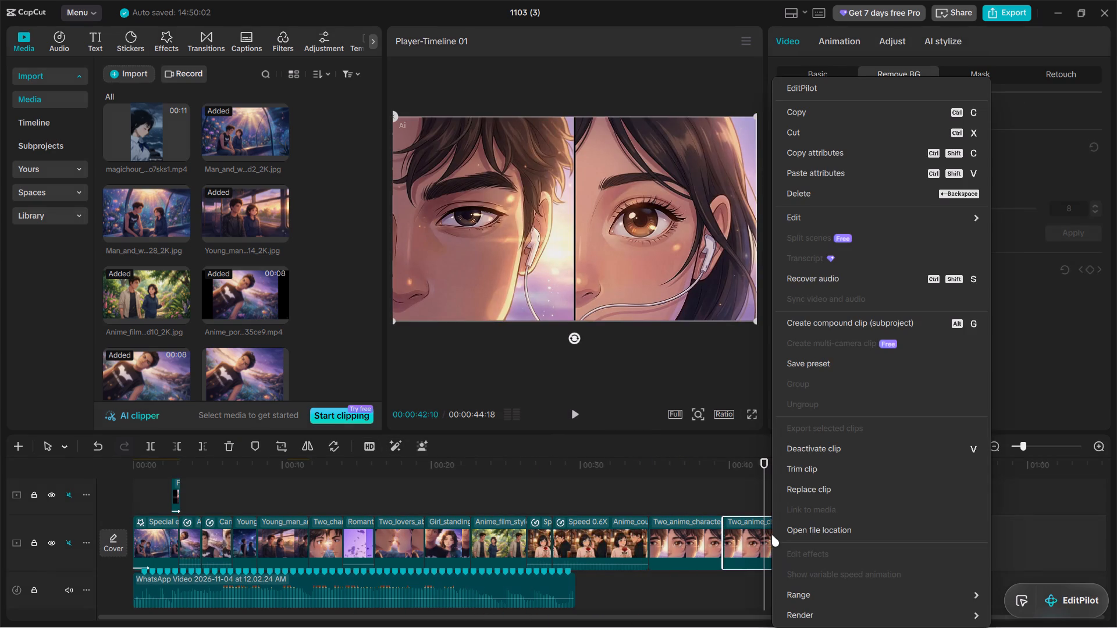
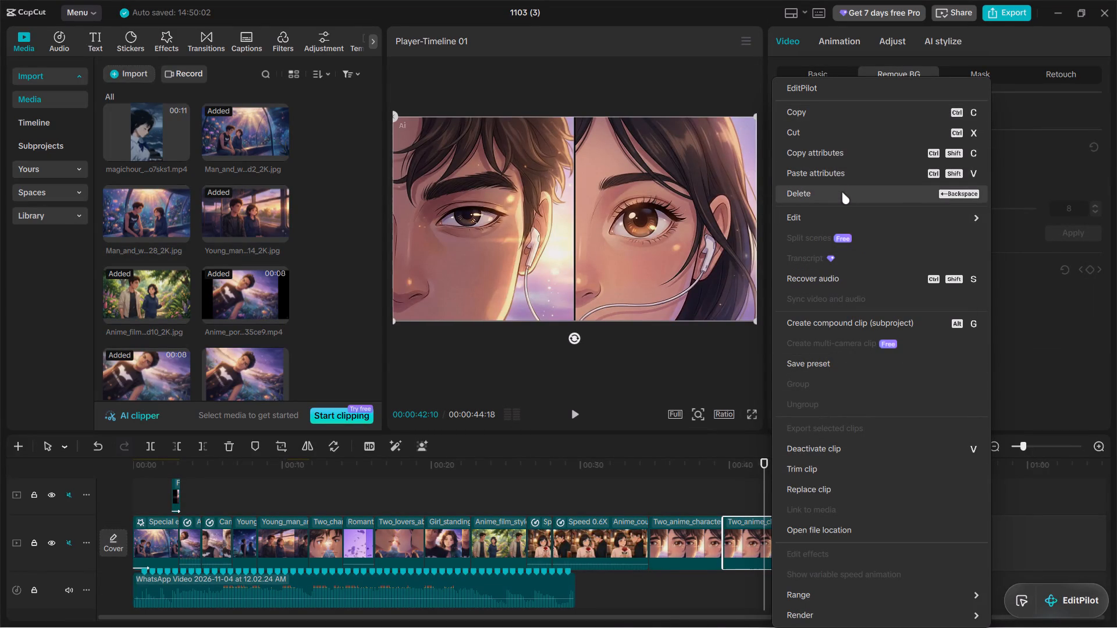
Open the file location of the last split-face clip and copy the 57858a9b PNG image.
{"action": "scroll", "coordinate": [824, 454], "scroll_direction": "down", "scroll_amount": 1}
{"action": "scroll", "coordinate": [835, 521], "scroll_direction": "down", "scroll_amount": 2}
{"action": "left_click", "coordinate": [839, 530]}
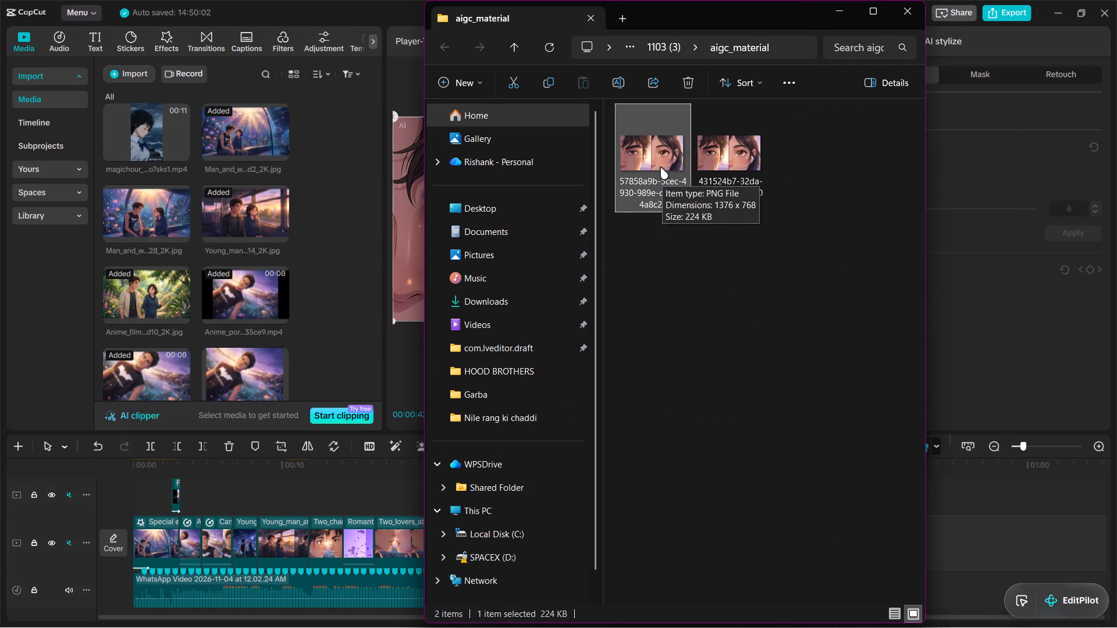
{"action": "right_click", "coordinate": [660, 167]}
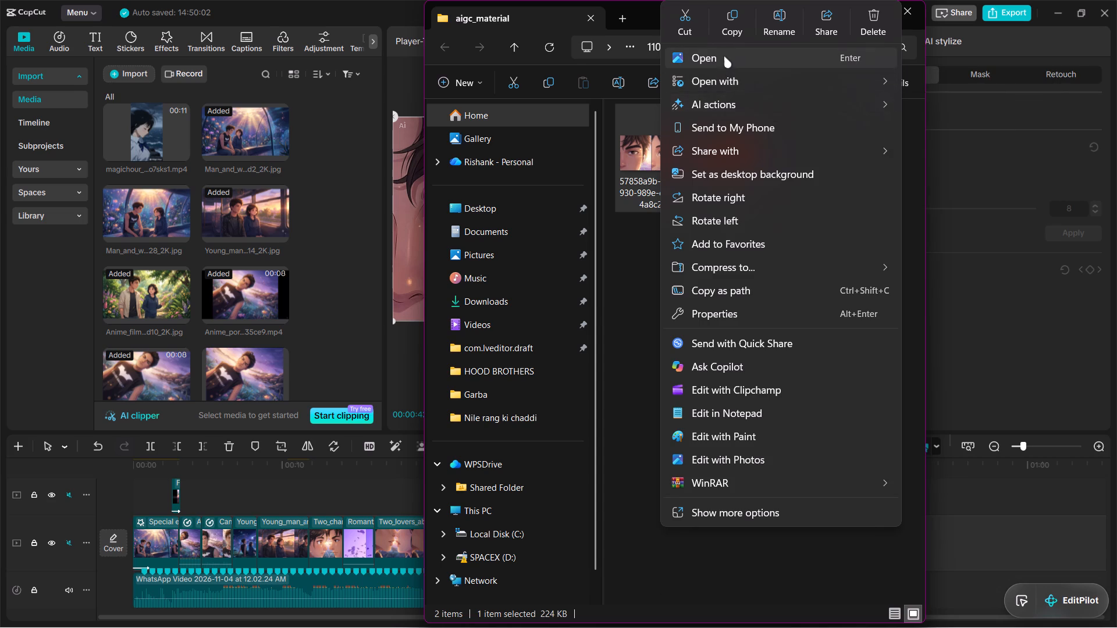
{"action": "left_click", "coordinate": [734, 23]}
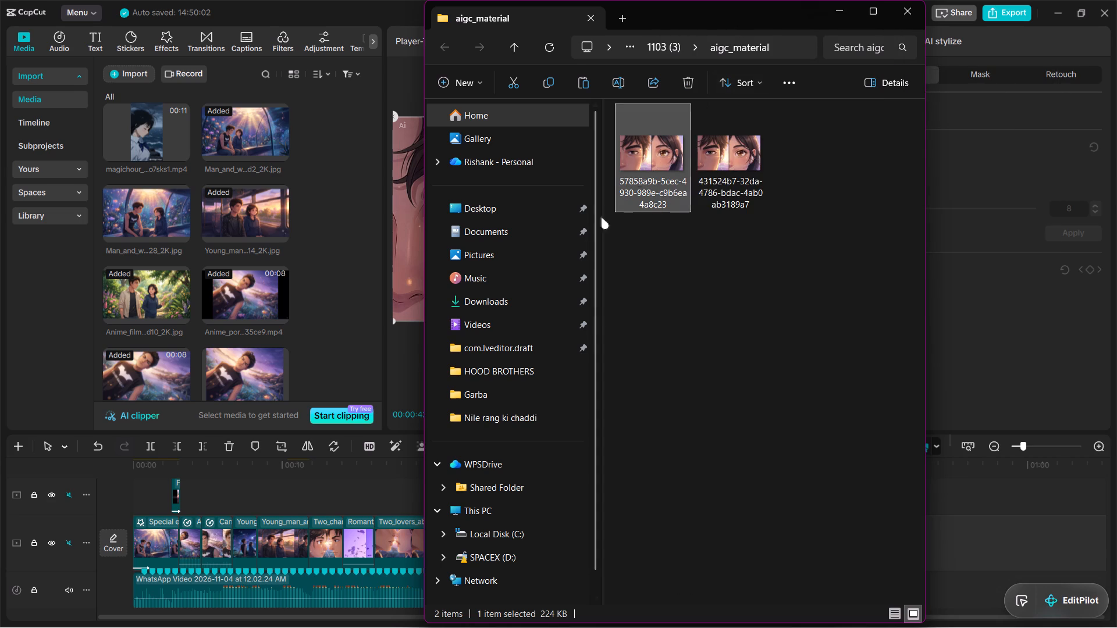
Paste the copied split-face image into the Ma_am folder inside Nile rang ki chaddi, and return to CapCut.
{"action": "left_click", "coordinate": [503, 417]}
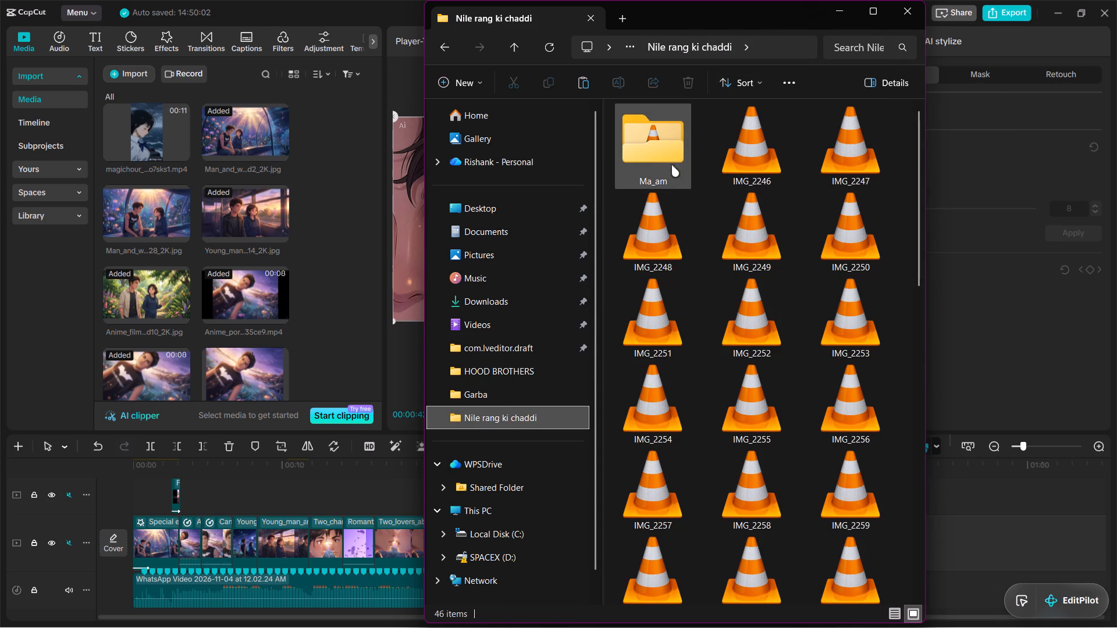
{"action": "left_click", "coordinate": [667, 160]}
{"action": "double_click", "coordinate": [673, 167]}
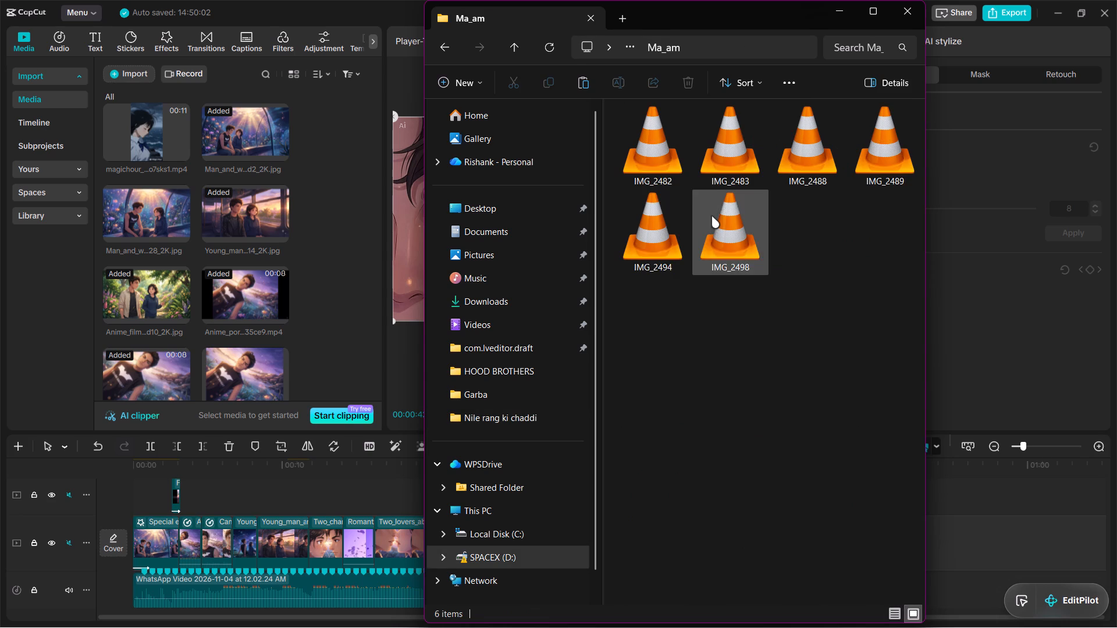
{"action": "right_click", "coordinate": [827, 267]}
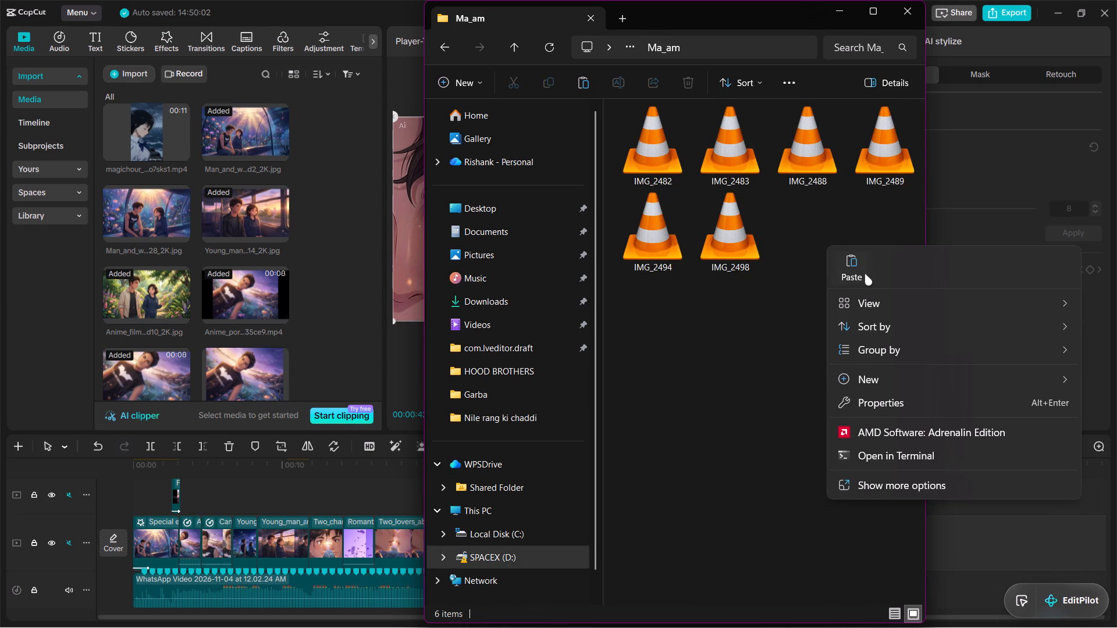
{"action": "left_click", "coordinate": [850, 265]}
{"action": "left_click", "coordinate": [977, 344]}
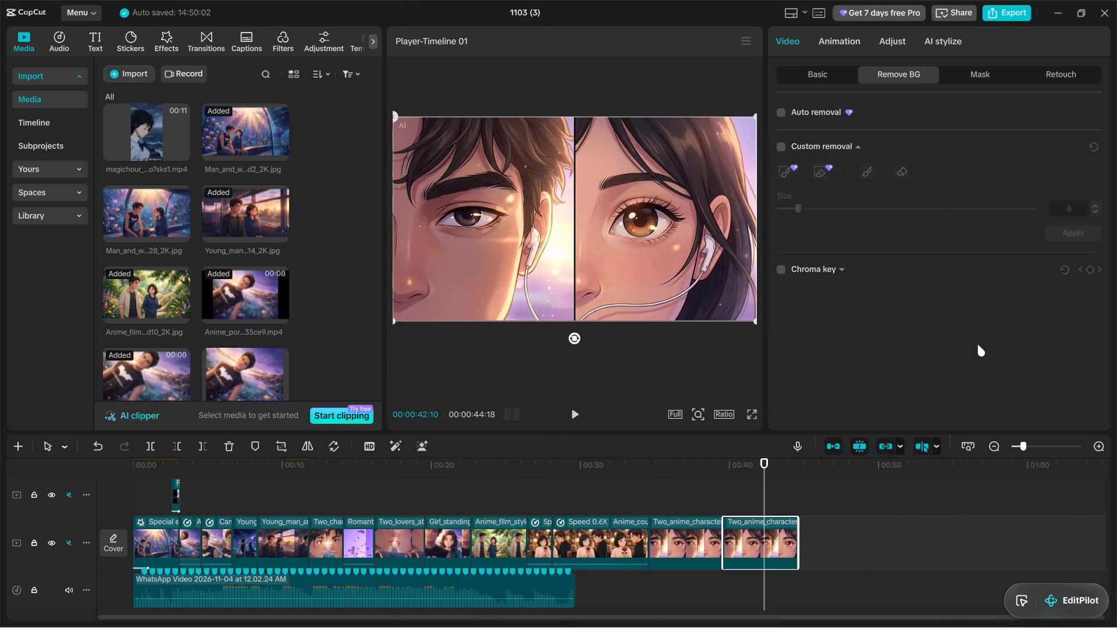
Import the 57858a9b split-face PNG from the Ma_am folder on the device into the project media.
{"action": "left_click", "coordinate": [830, 502]}
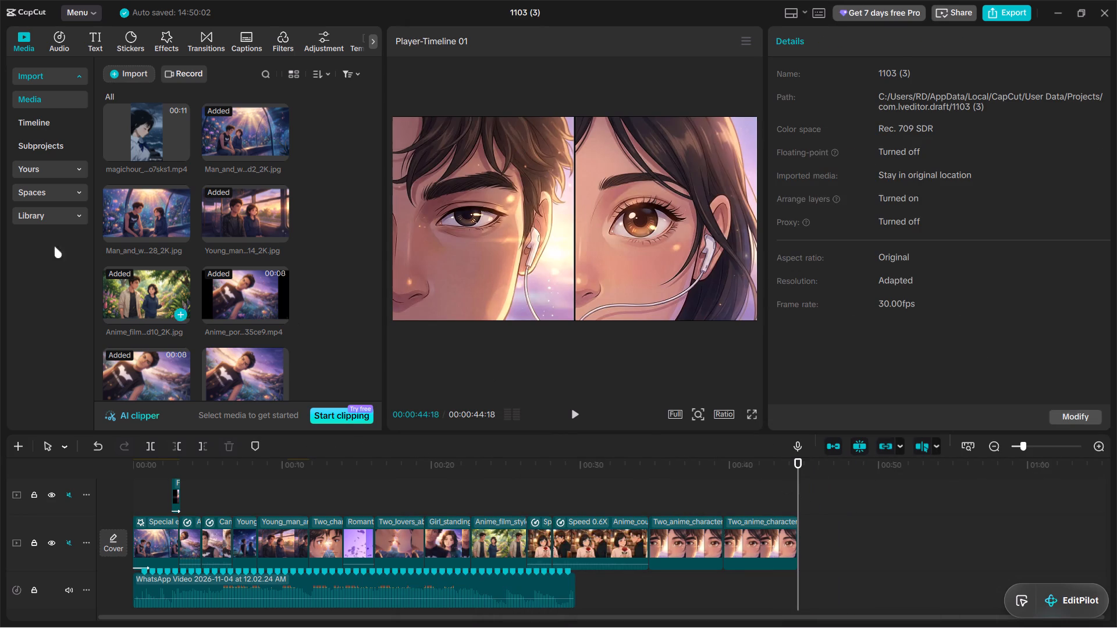
{"action": "left_click", "coordinate": [115, 73]}
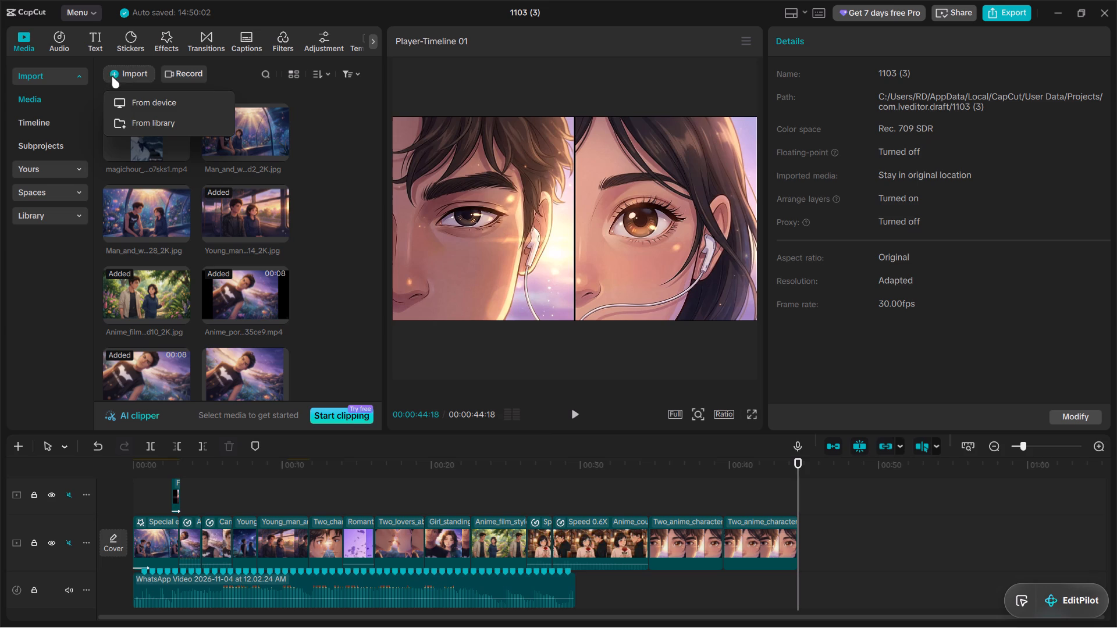
{"action": "left_click", "coordinate": [154, 97]}
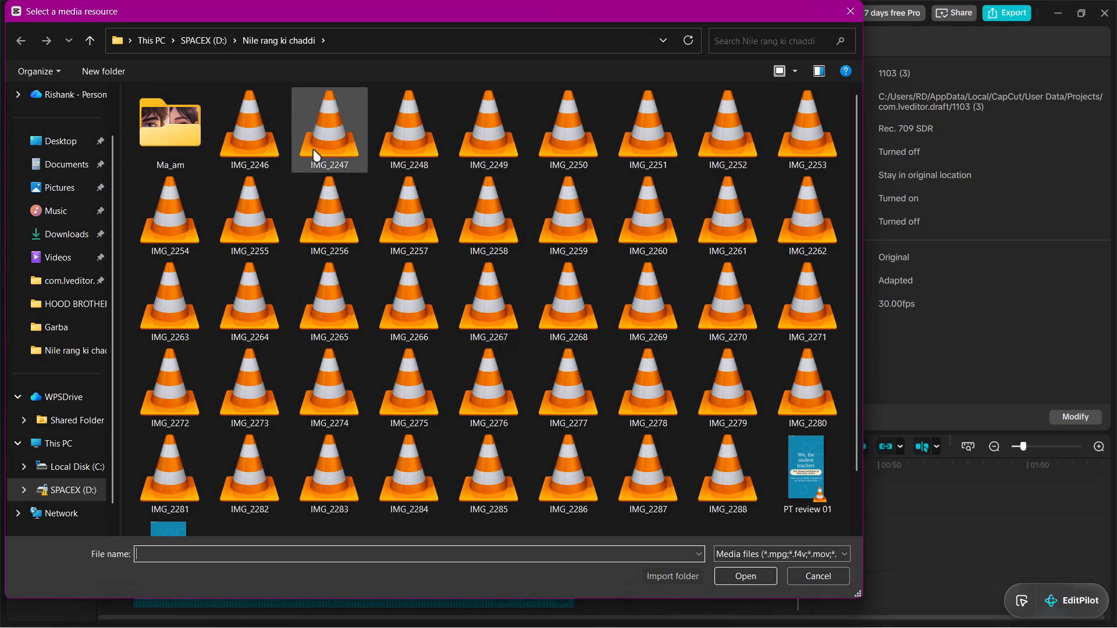
{"action": "double_click", "coordinate": [164, 144]}
{"action": "left_click", "coordinate": [169, 160]}
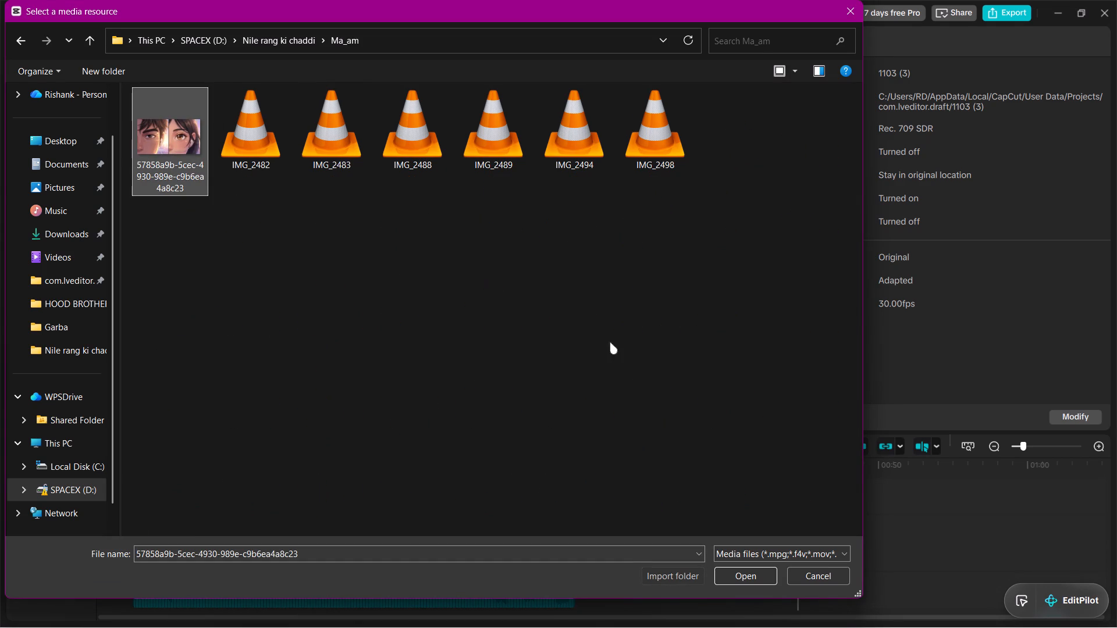
{"action": "left_click", "coordinate": [745, 575]}
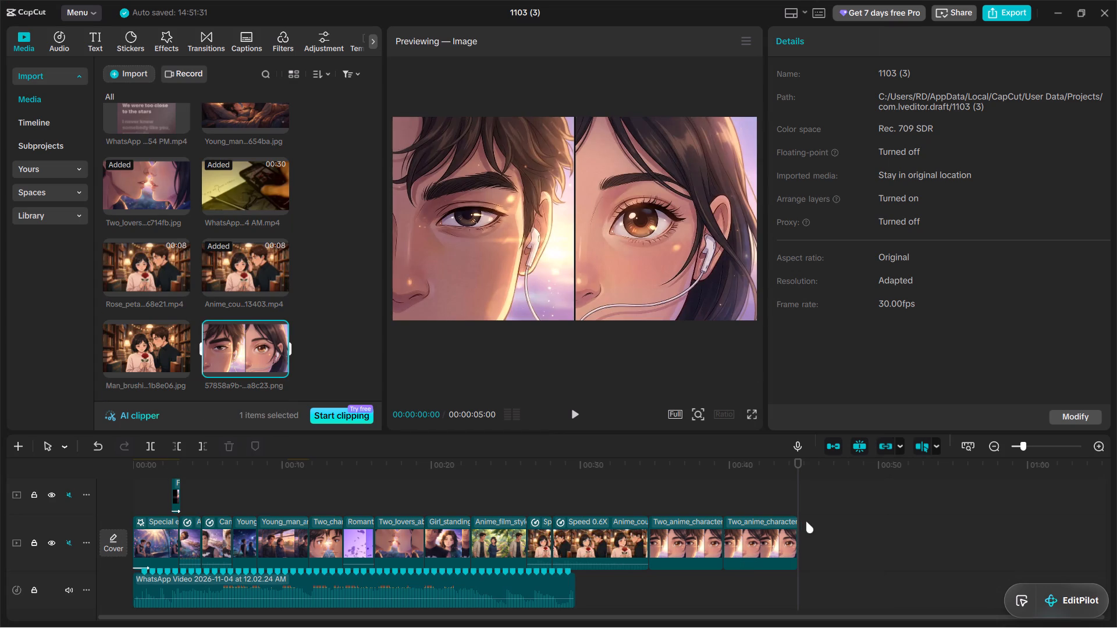
Add the imported split-face PNG to the end of the main video track, directly after the last clip.
{"action": "left_click_drag", "start_coordinate": [240, 349], "coordinate": [853, 554]}
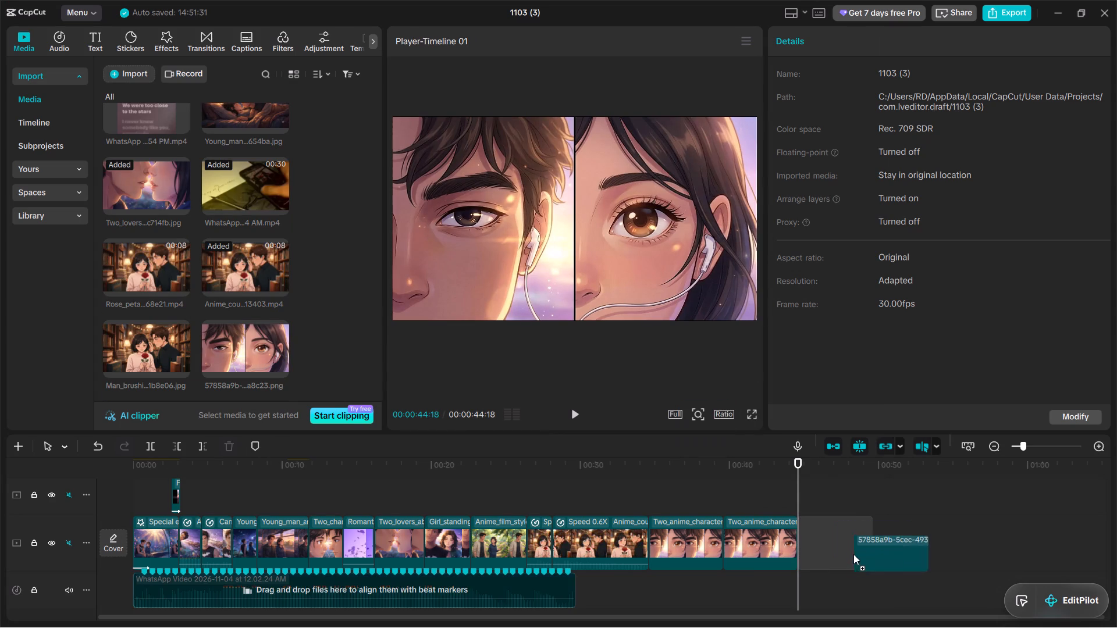
{"action": "left_click_drag", "start_coordinate": [853, 554], "coordinate": [819, 551]}
{"action": "left_click", "coordinate": [806, 502]}
{"action": "left_click_drag", "start_coordinate": [809, 502], "coordinate": [839, 504]}
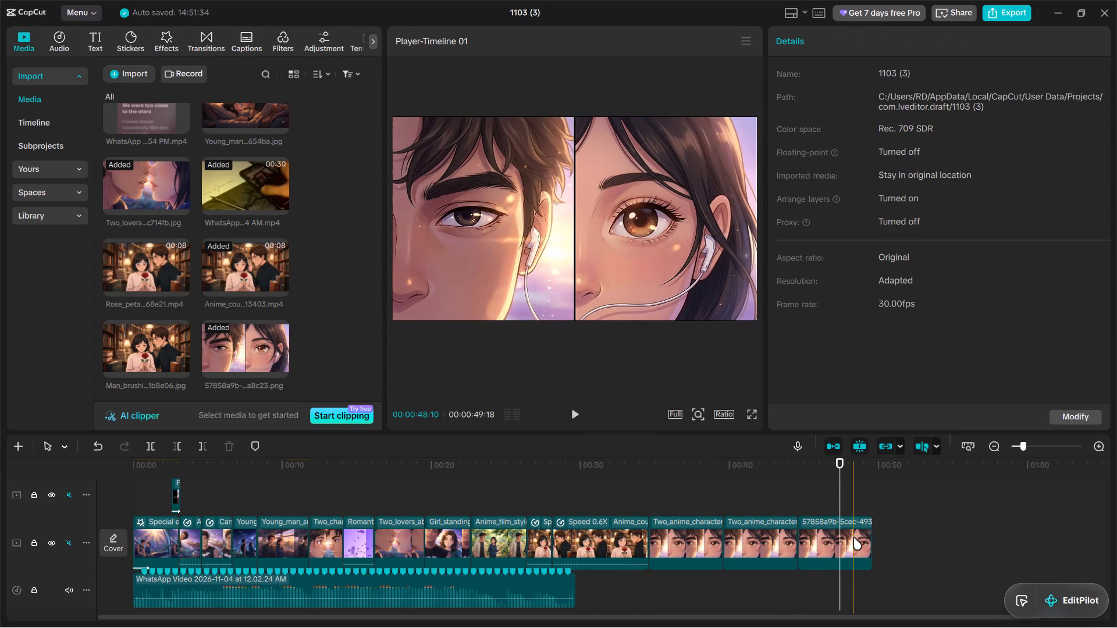
Turn on AI remove for the newly added split-face PNG clip, leaving its brush inactive.
{"action": "left_click", "coordinate": [853, 537]}
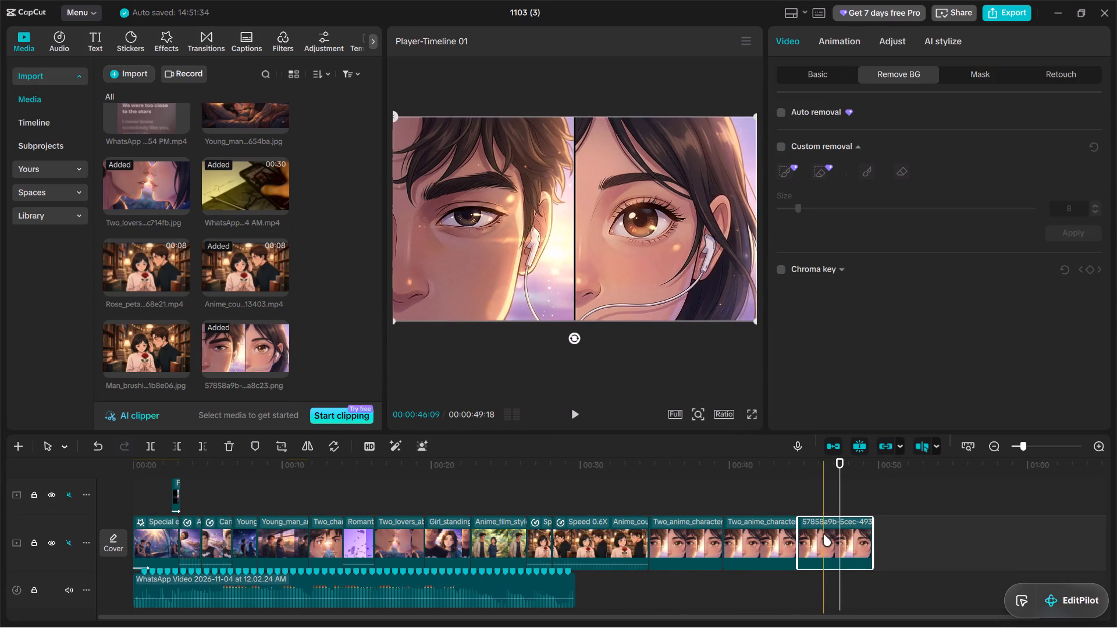
{"action": "left_click", "coordinate": [812, 73]}
{"action": "scroll", "coordinate": [848, 275], "scroll_direction": "down", "scroll_amount": 3}
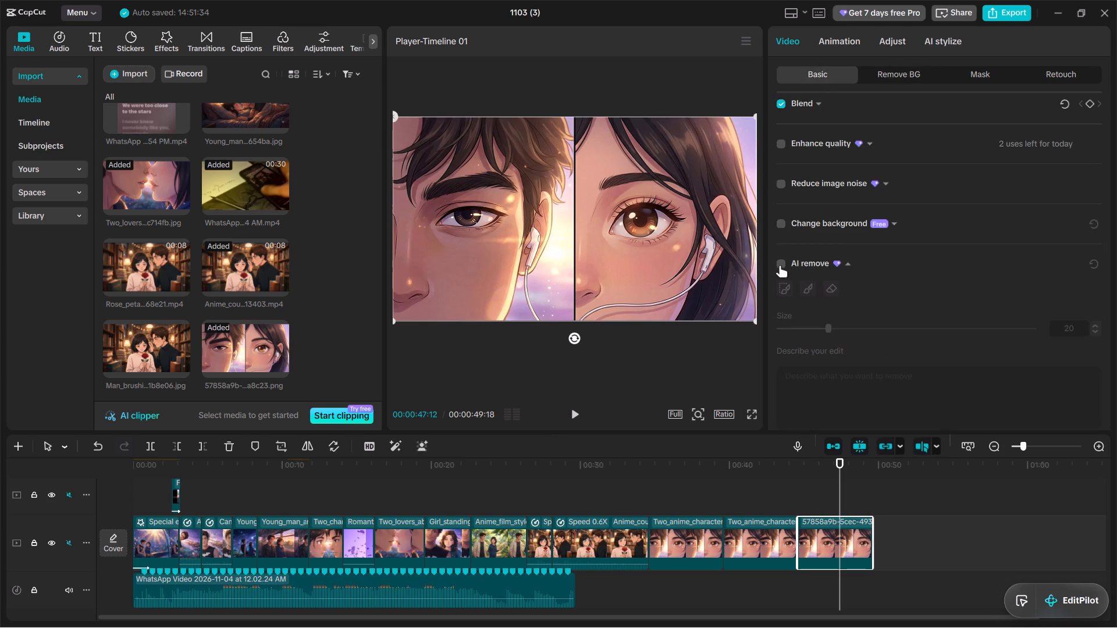
{"action": "left_click", "coordinate": [780, 265]}
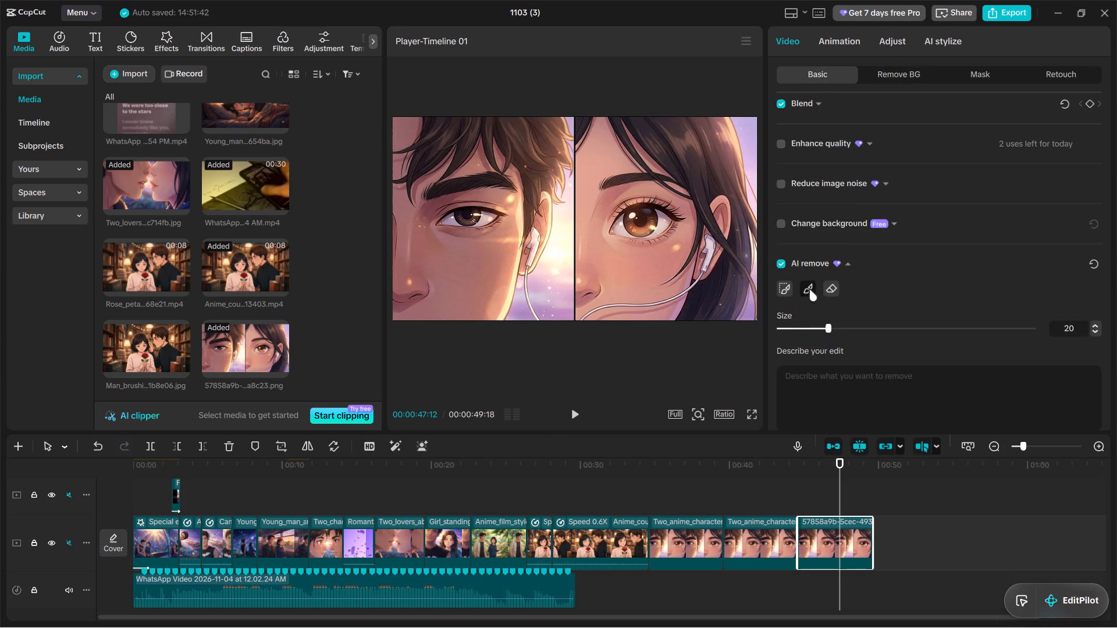
{"action": "left_click", "coordinate": [807, 289]}
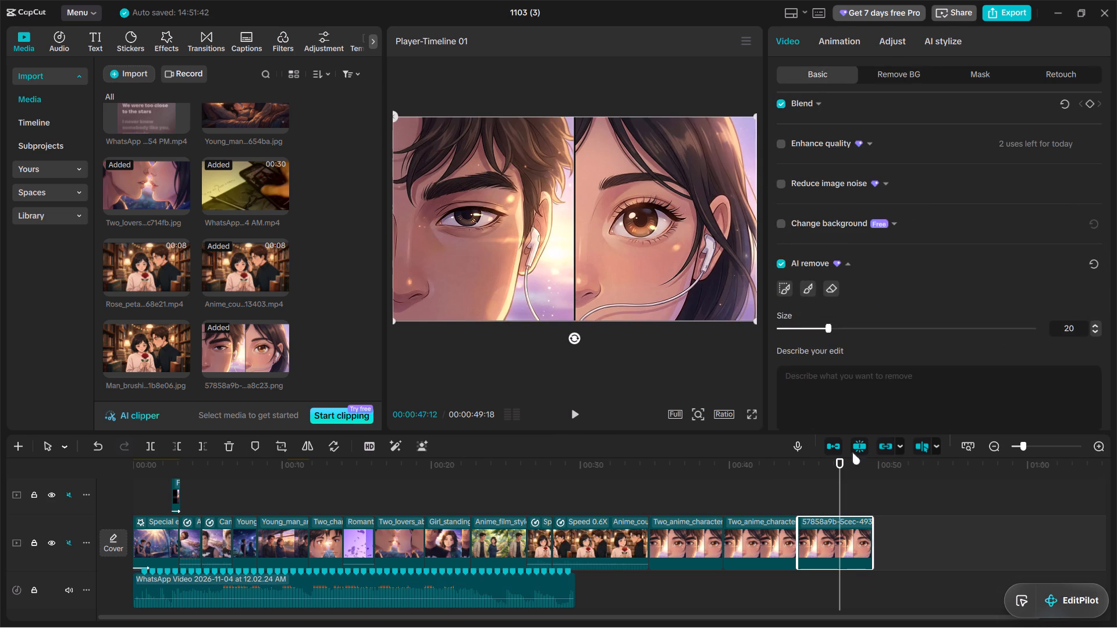
Compare the preview of the older split-face clip with that of the newly added PNG clip.
{"action": "left_click", "coordinate": [802, 491]}
{"action": "left_click", "coordinate": [834, 539]}
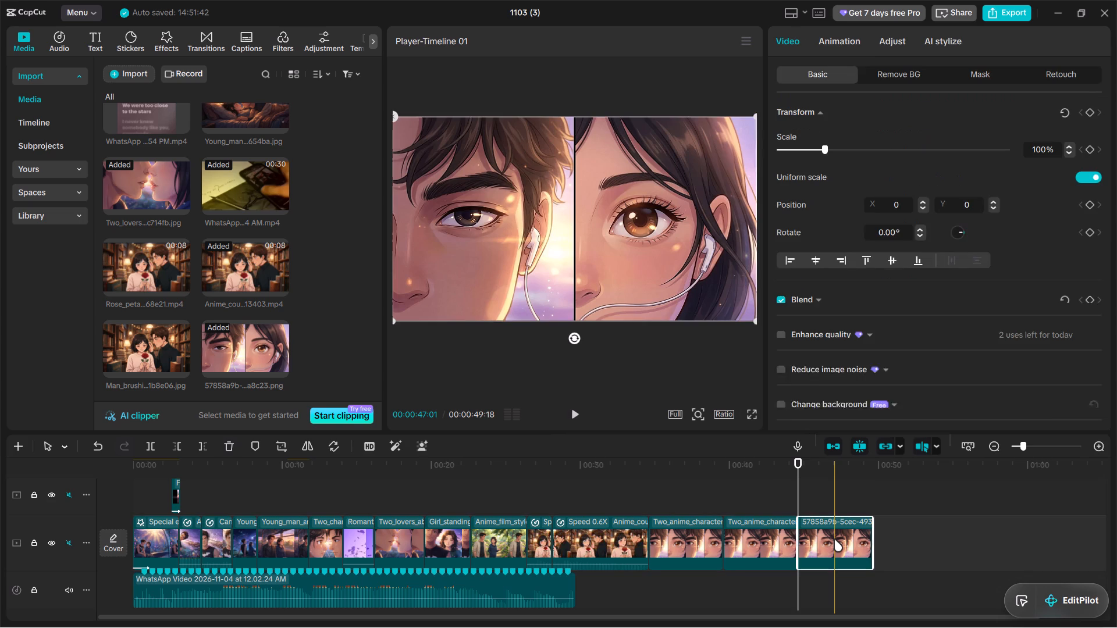
{"action": "left_click", "coordinate": [786, 490]}
{"action": "left_click", "coordinate": [764, 495]}
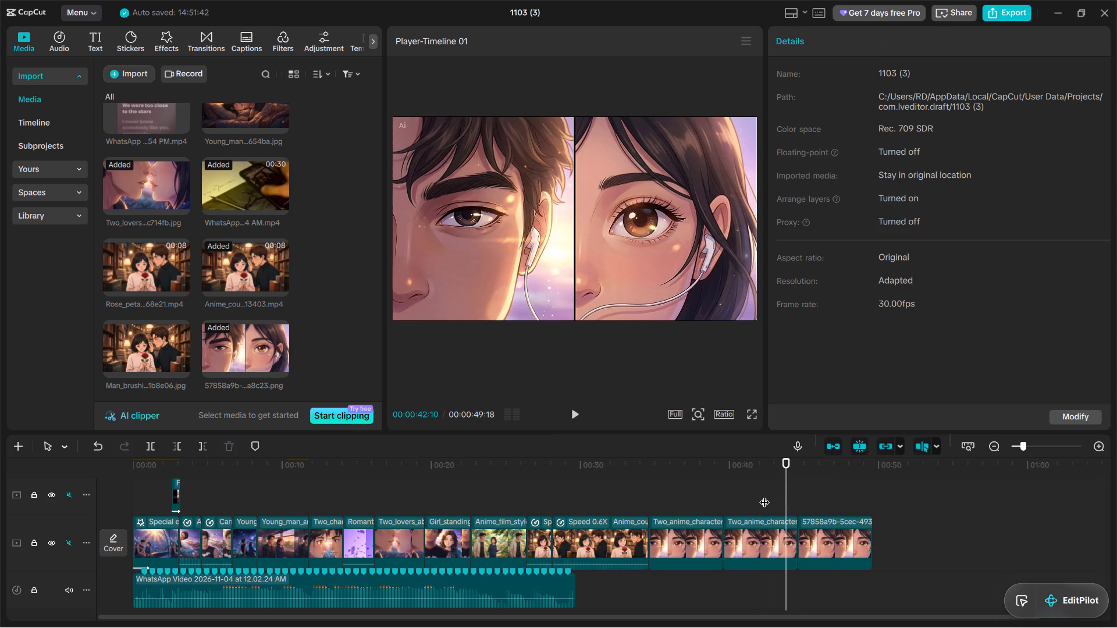
{"action": "left_click", "coordinate": [828, 495]}
{"action": "left_click", "coordinate": [846, 534]}
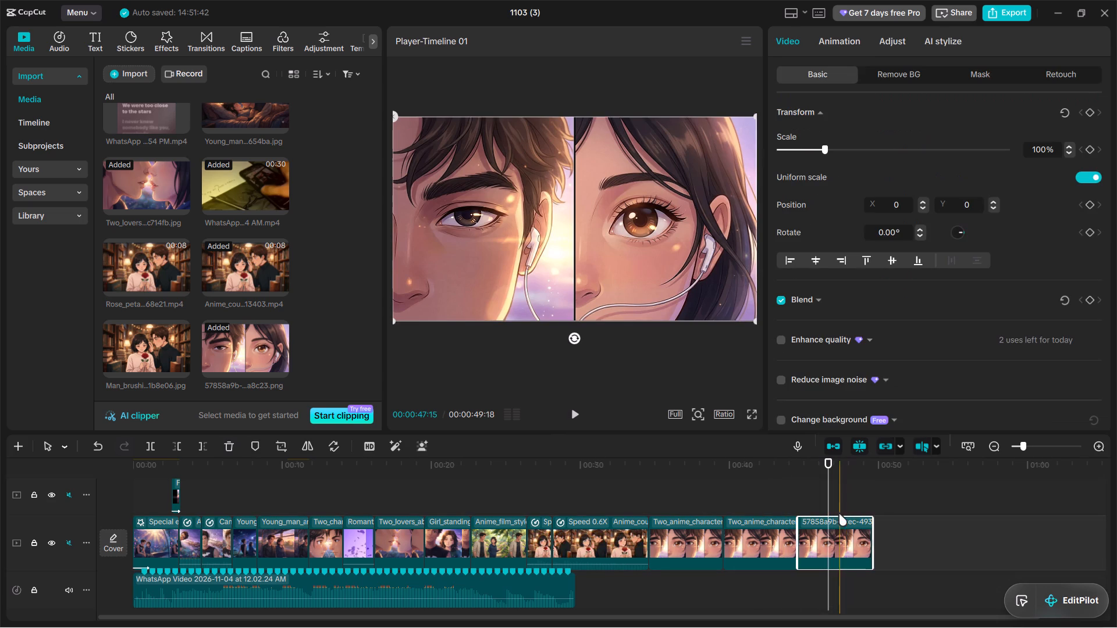
{"action": "left_click", "coordinate": [842, 498]}
Delete the two older Two_anime_character split-face clips from the main video track together.
{"action": "left_click_drag", "start_coordinate": [626, 500], "coordinate": [653, 504]}
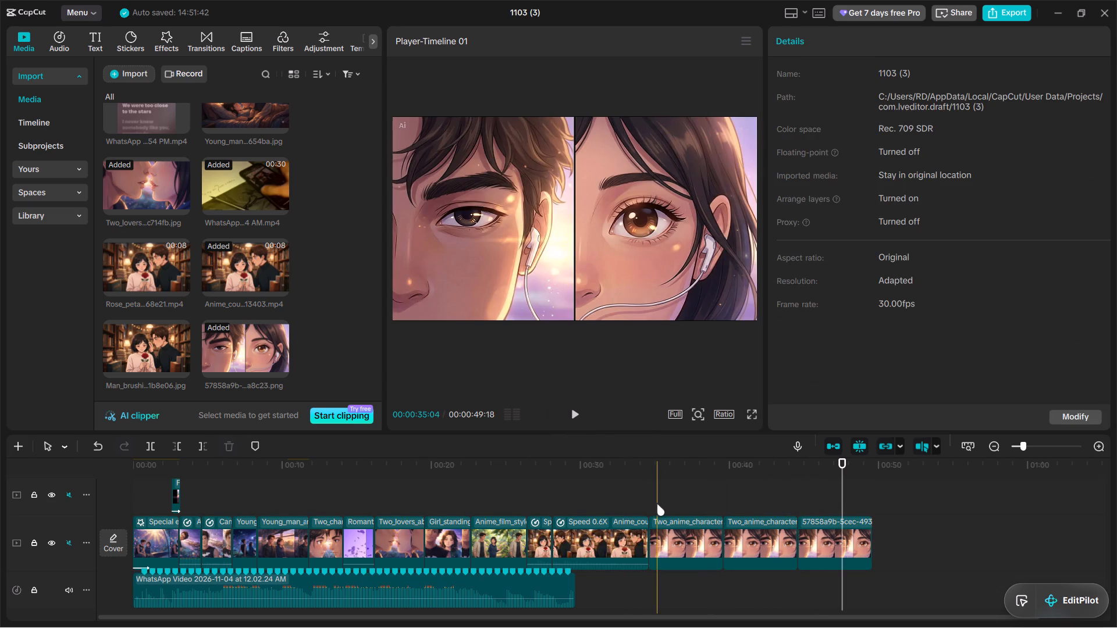
{"action": "left_click_drag", "start_coordinate": [658, 503], "coordinate": [760, 551]}
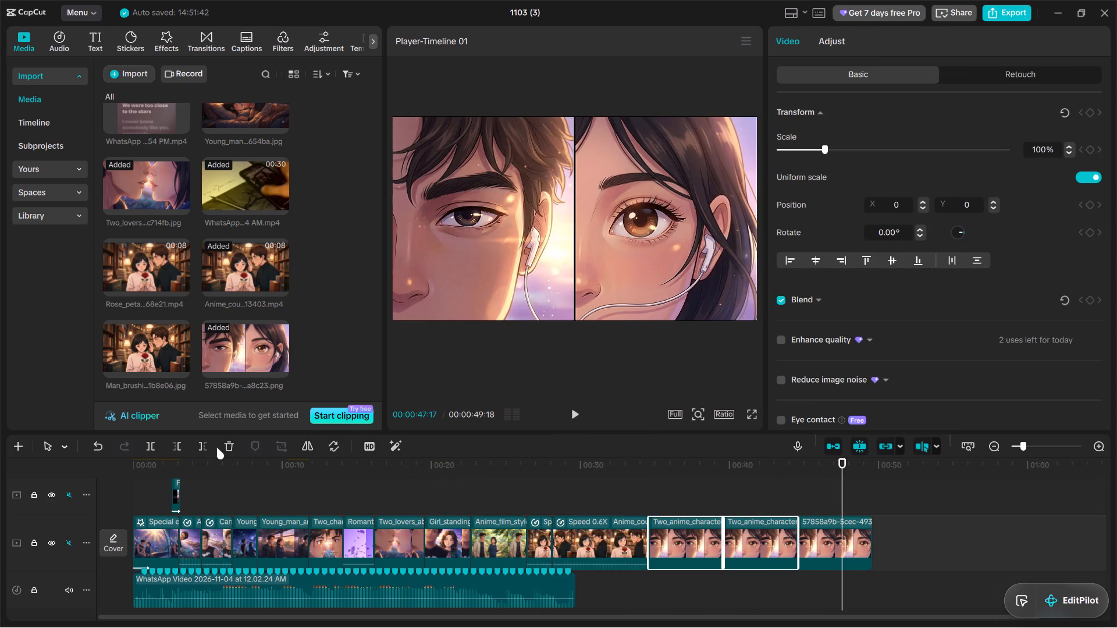
{"action": "left_click", "coordinate": [228, 447]}
Duplicate the split-face PNG clip and place the copy directly behind it at the end of the main video track.
{"action": "left_click", "coordinate": [691, 533]}
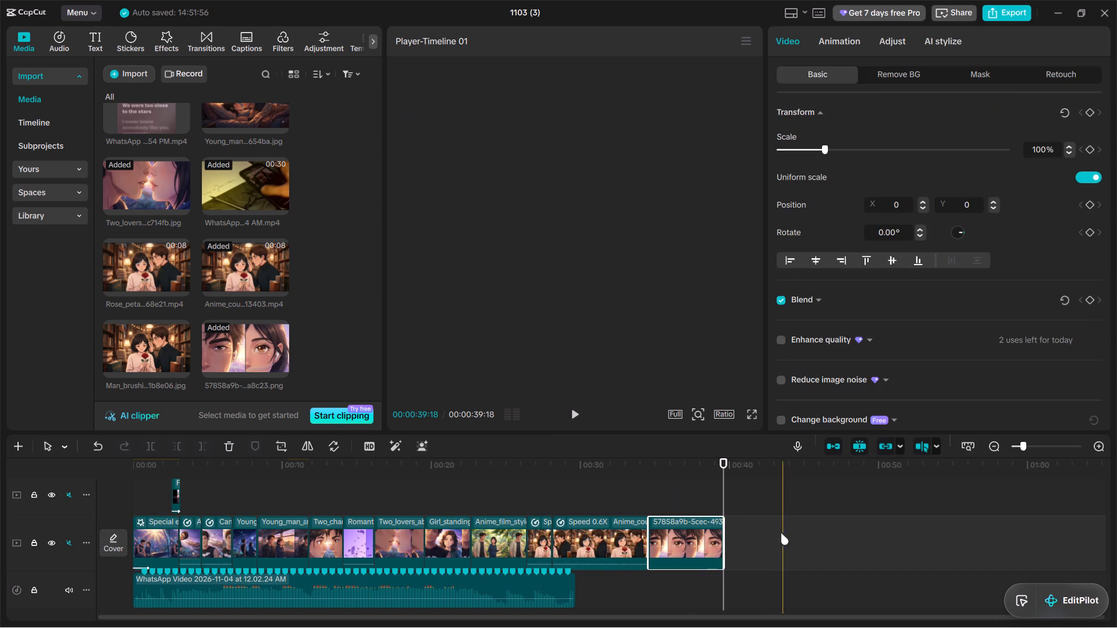
{"action": "left_click", "coordinate": [689, 499]}
{"action": "left_click", "coordinate": [693, 537]}
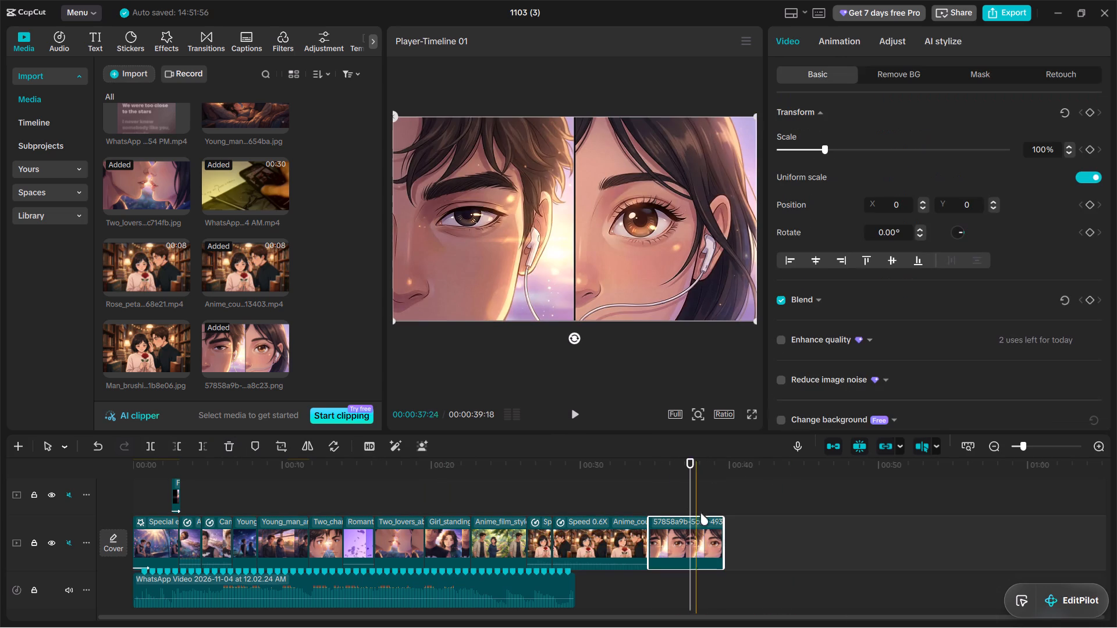
{"action": "key", "text": "ctrl+c"}
{"action": "key", "text": "ctrl+v"}
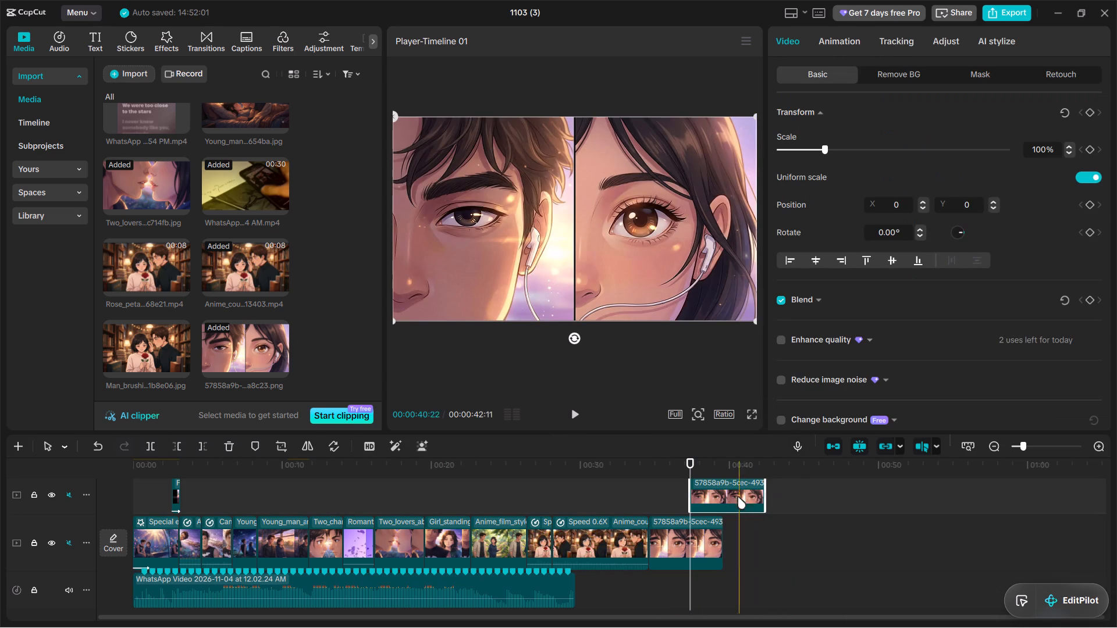
{"action": "left_click_drag", "start_coordinate": [732, 491], "coordinate": [778, 537]}
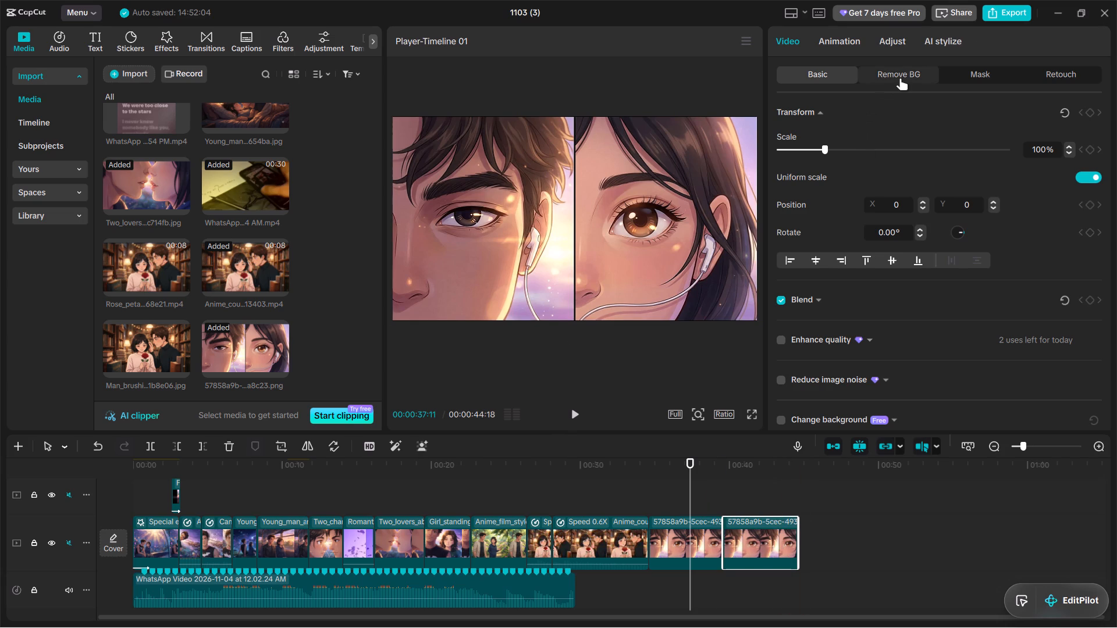
Bring up the background removal options of the last split-face clip, and switch to Urban VPN to disconnect the VPN.
{"action": "left_click", "coordinate": [900, 78]}
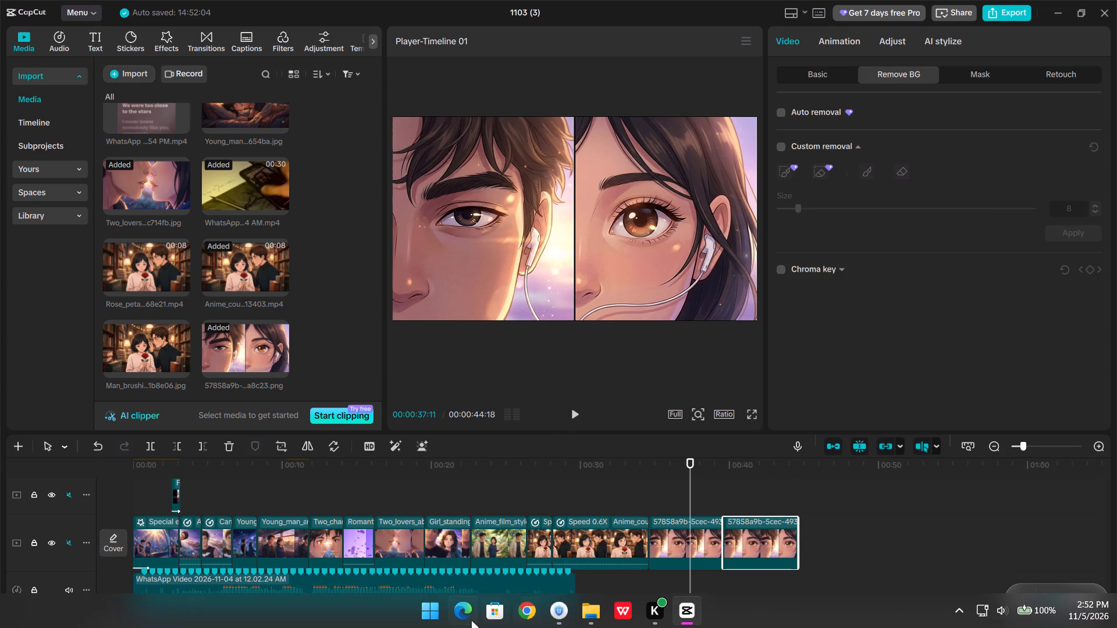
{"action": "left_click", "coordinate": [549, 552]}
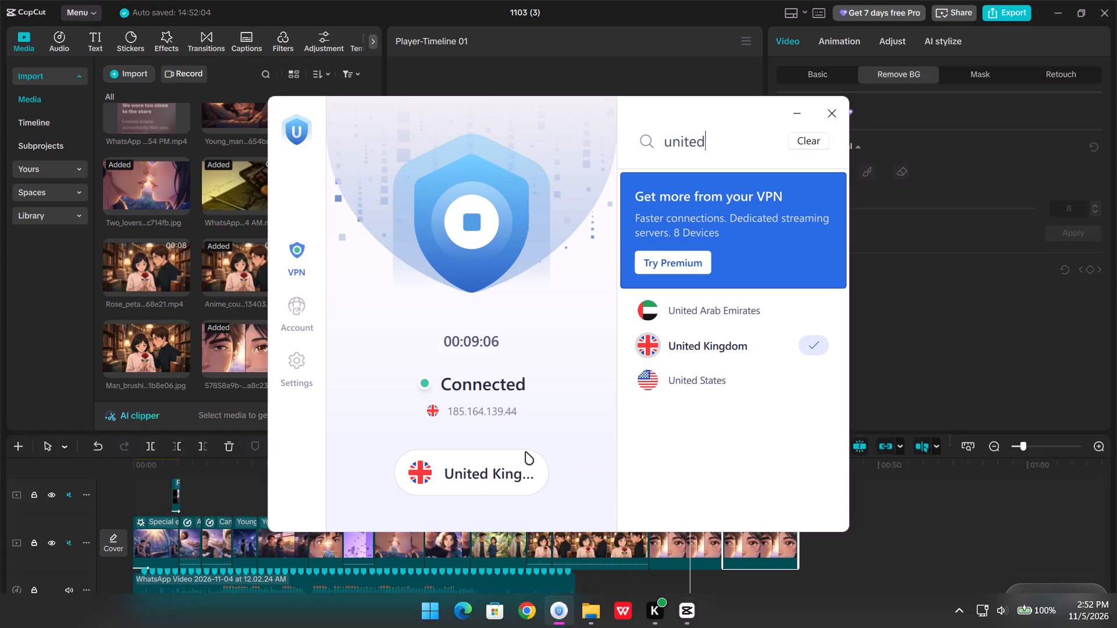
{"action": "left_click", "coordinate": [467, 244]}
{"action": "left_click", "coordinate": [834, 108]}
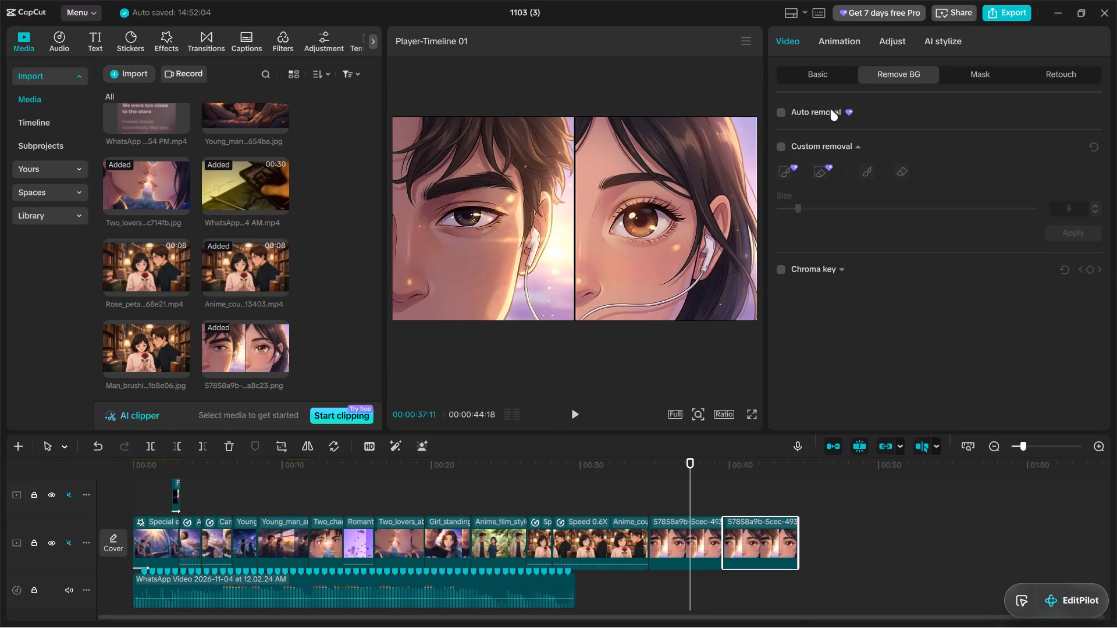
Turn on Auto removal for the last split-face clip.
{"action": "left_click", "coordinate": [782, 112]}
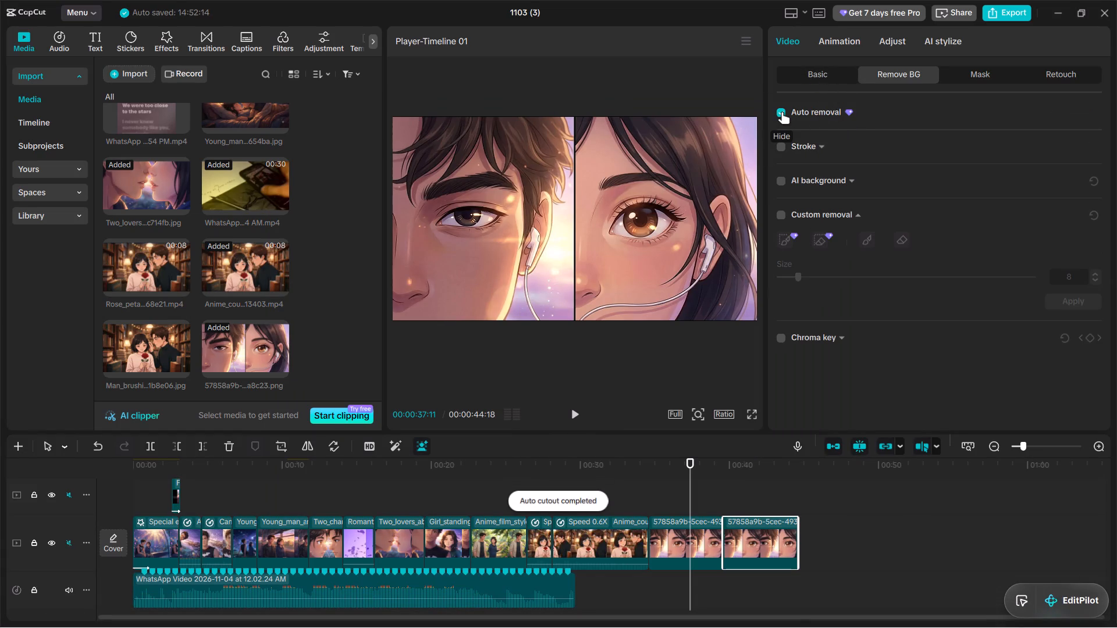
Turn on Custom removal for the last split-face clip and smart-erase the girl's face, finishing beside her cheek at size 51.
{"action": "left_click", "coordinate": [748, 495]}
{"action": "left_click", "coordinate": [765, 541]}
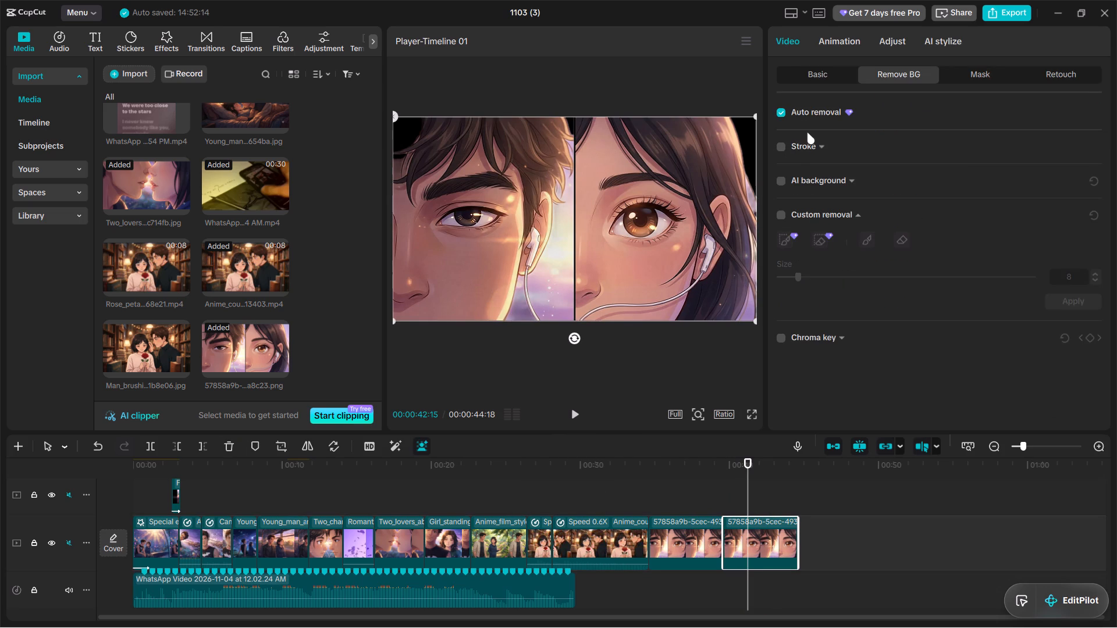
{"action": "left_click", "coordinate": [785, 217]}
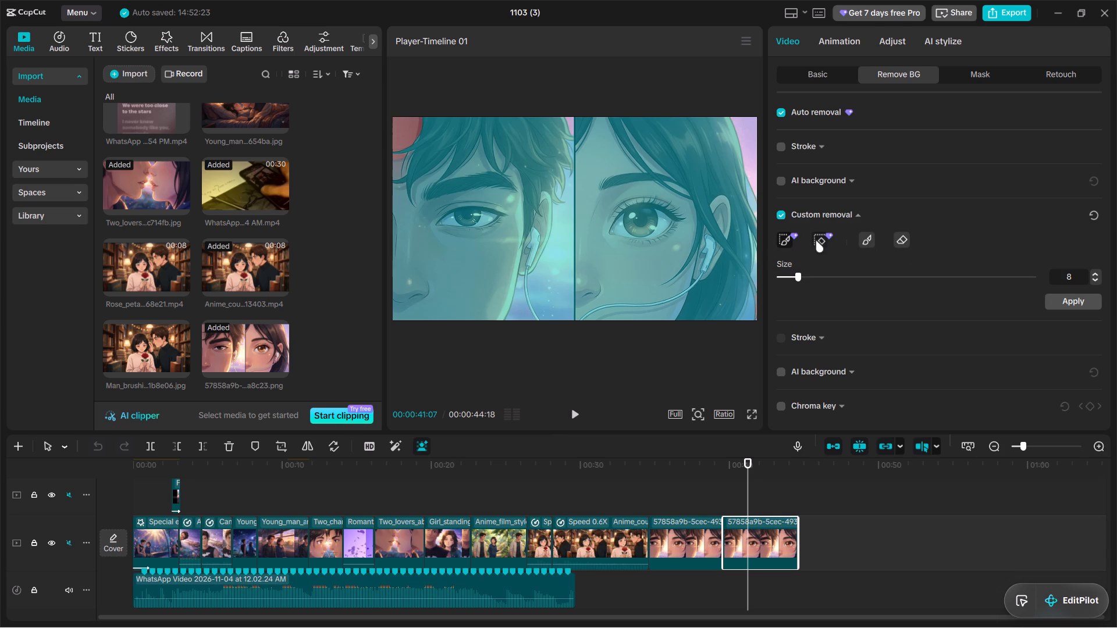
{"action": "left_click", "coordinate": [816, 240]}
{"action": "left_click_drag", "start_coordinate": [651, 142], "coordinate": [653, 215]}
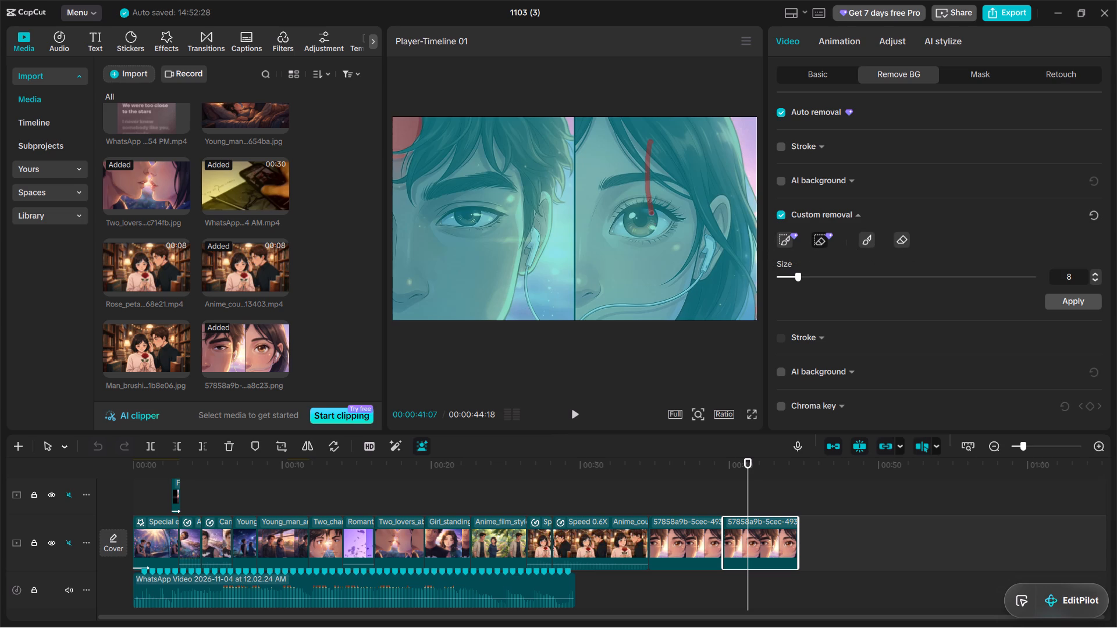
{"action": "left_click_drag", "start_coordinate": [653, 215], "coordinate": [586, 305]}
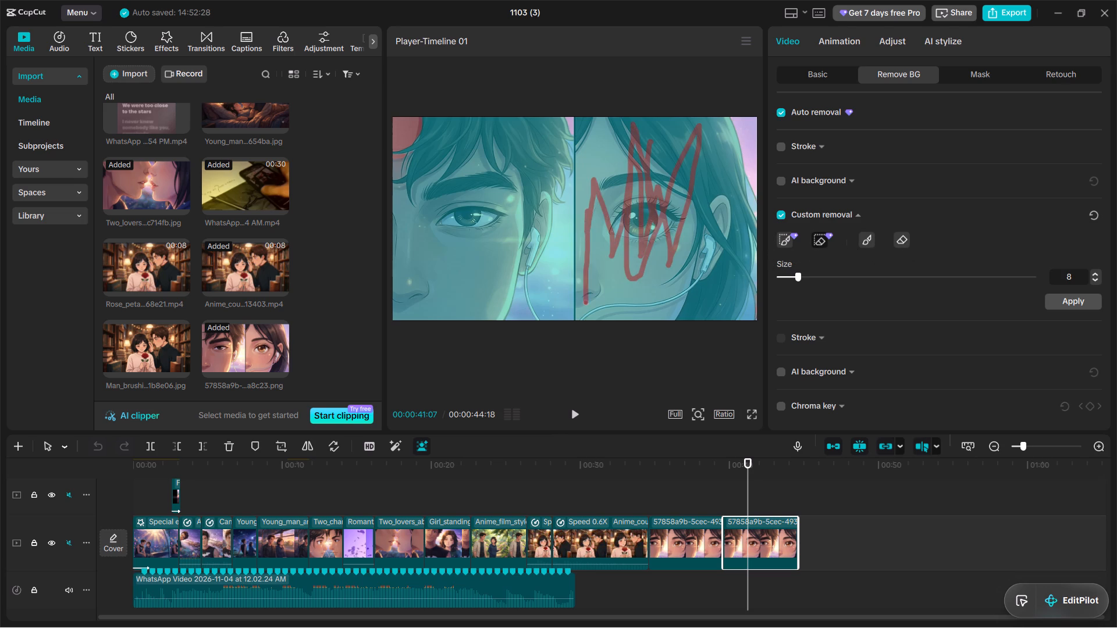
{"action": "left_click_drag", "start_coordinate": [586, 305], "coordinate": [586, 306]}
{"action": "left_click_drag", "start_coordinate": [795, 274], "coordinate": [907, 277]}
{"action": "left_click_drag", "start_coordinate": [589, 261], "coordinate": [588, 258]}
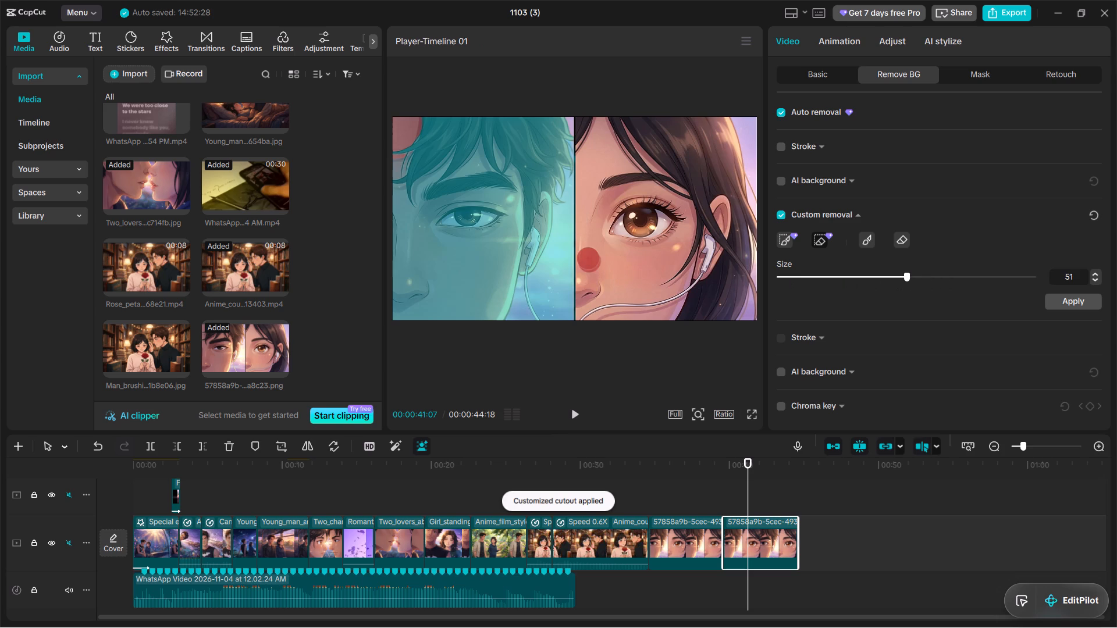
{"action": "left_click_drag", "start_coordinate": [588, 258], "coordinate": [563, 280]}
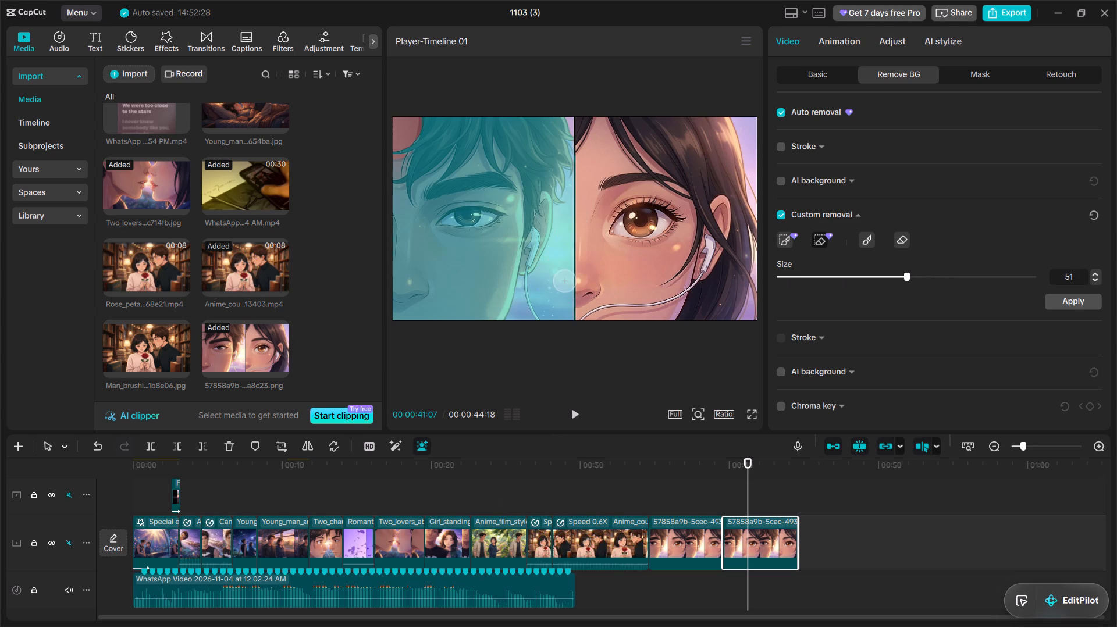
Set the regular Brush to size 62 and paint over the background corner beside the boy's hair.
{"action": "left_click", "coordinate": [862, 241]}
{"action": "left_click", "coordinate": [871, 240]}
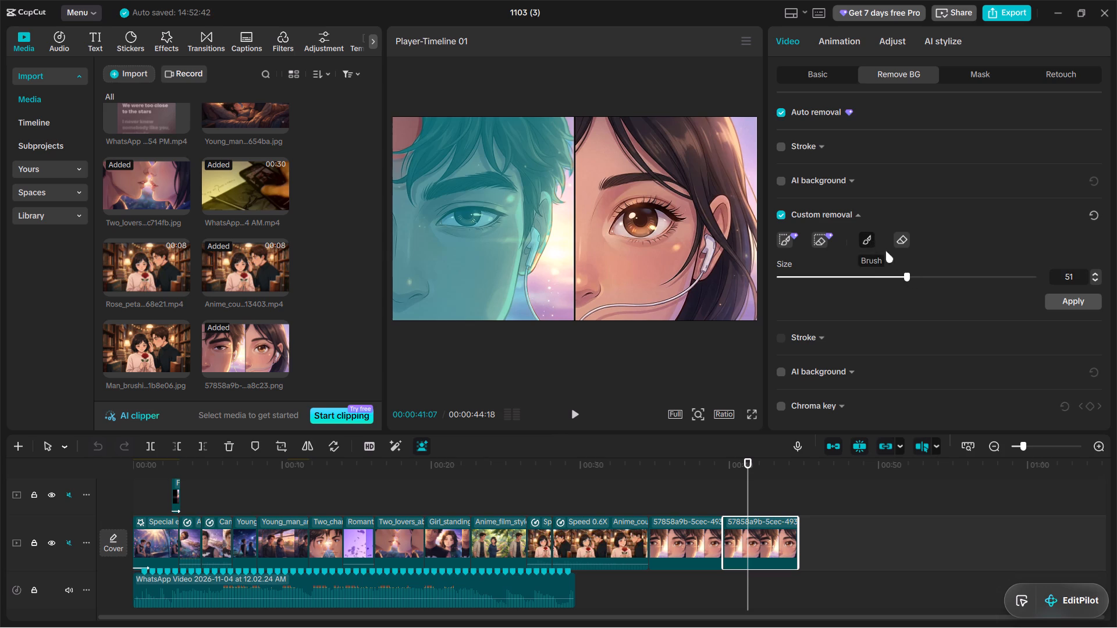
{"action": "left_click_drag", "start_coordinate": [906, 280], "coordinate": [975, 280]}
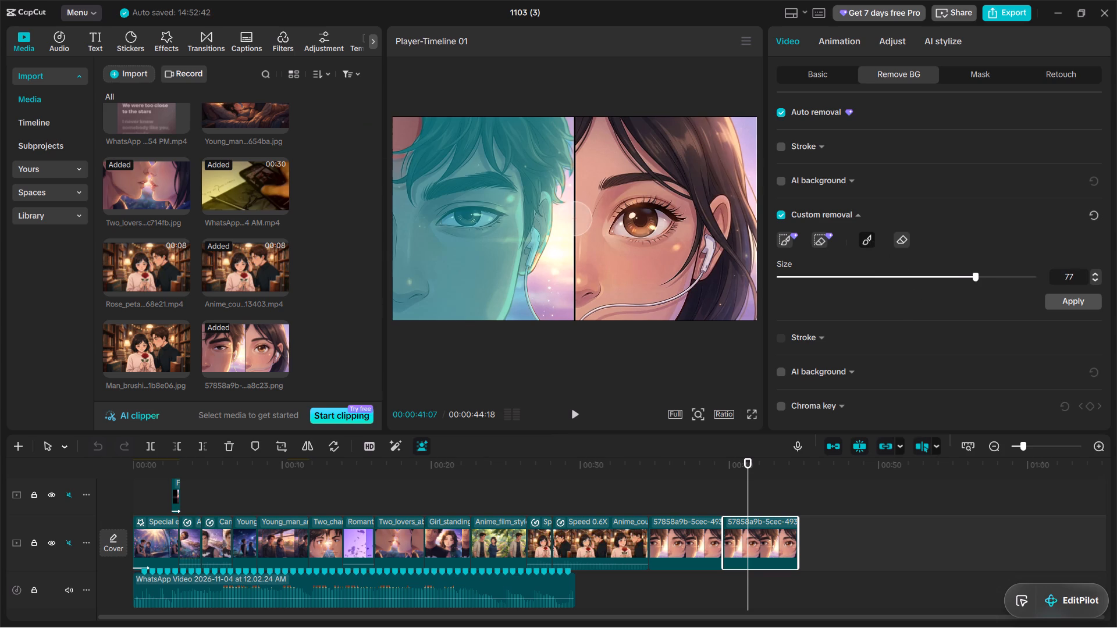
{"action": "left_click_drag", "start_coordinate": [977, 274], "coordinate": [937, 280]}
{"action": "triple_click", "coordinate": [865, 241]}
{"action": "left_click_drag", "start_coordinate": [418, 140], "coordinate": [415, 150]}
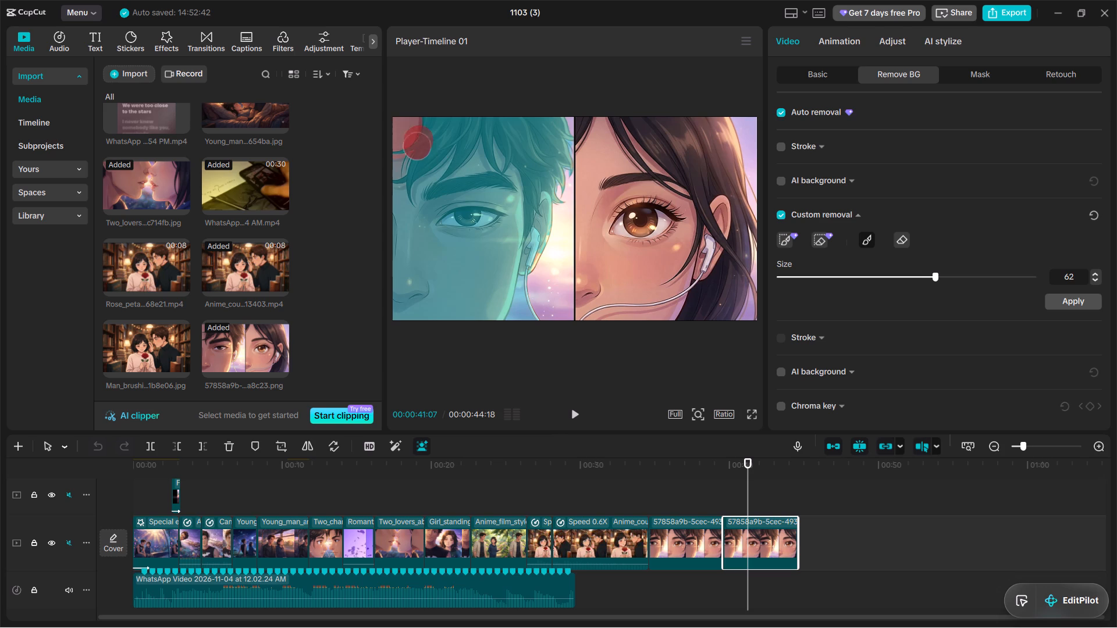
{"action": "left_click_drag", "start_coordinate": [415, 150], "coordinate": [397, 103]}
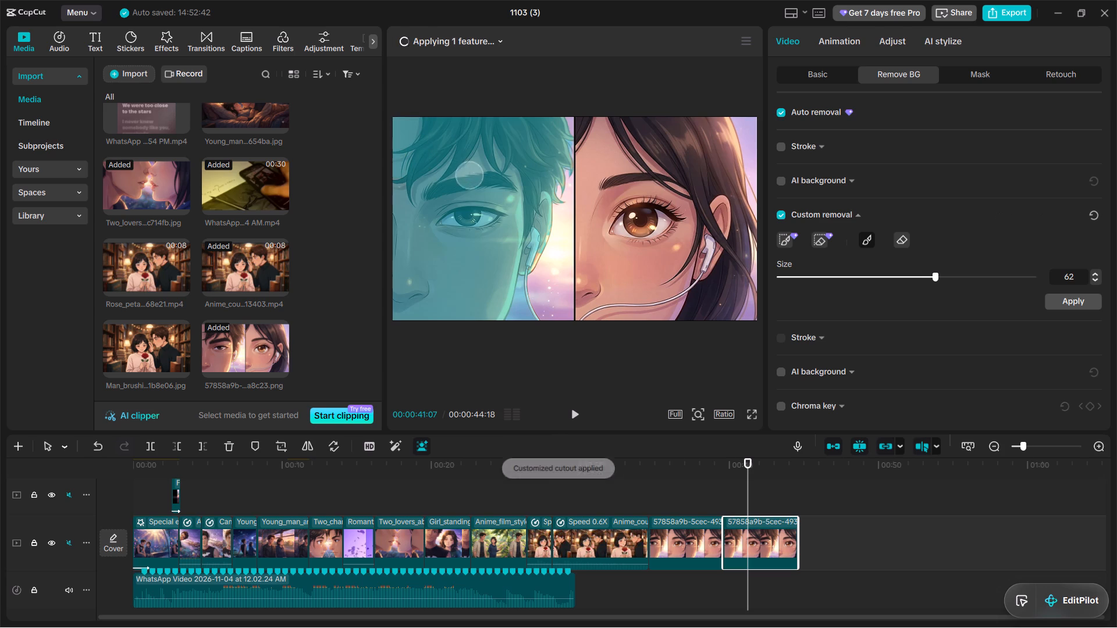
Paint over the boy's ear and earphone with the smart brush at size 20, and apply the custom cutout.
{"action": "left_click", "coordinate": [783, 244]}
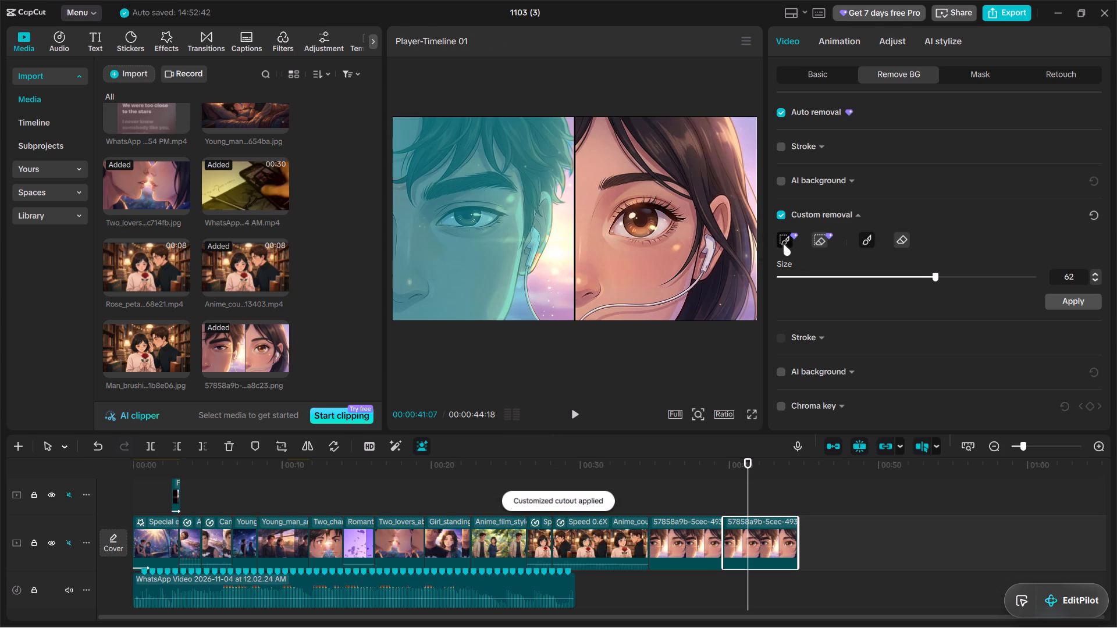
{"action": "left_click_drag", "start_coordinate": [934, 274], "coordinate": [835, 288]}
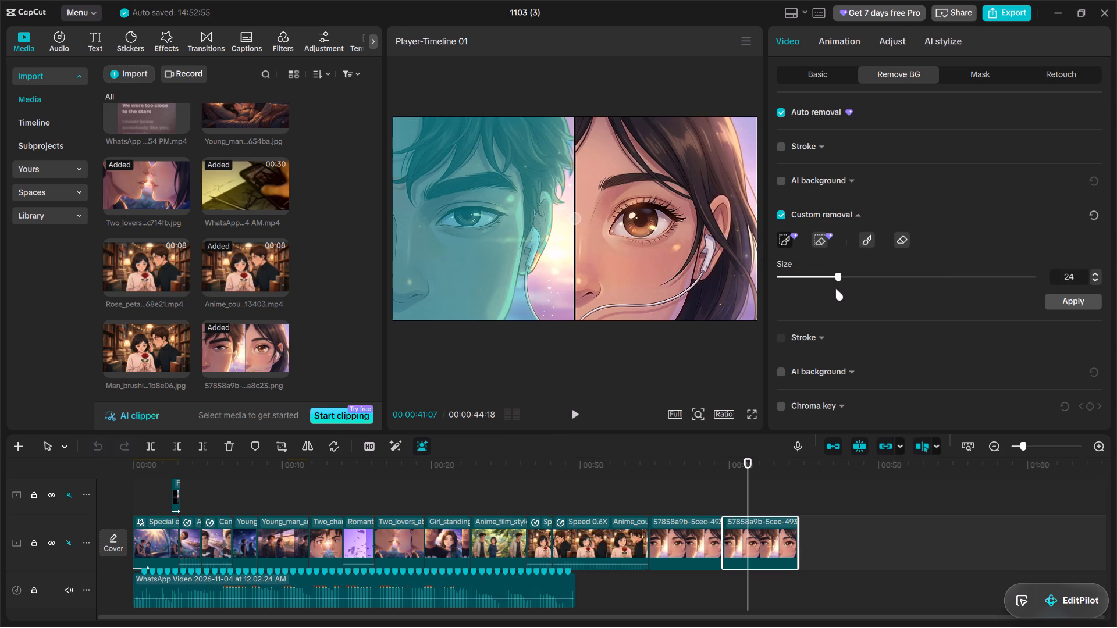
{"action": "left_click_drag", "start_coordinate": [835, 288], "coordinate": [827, 291]}
{"action": "left_click_drag", "start_coordinate": [546, 237], "coordinate": [546, 236]}
{"action": "left_click_drag", "start_coordinate": [546, 236], "coordinate": [532, 260]}
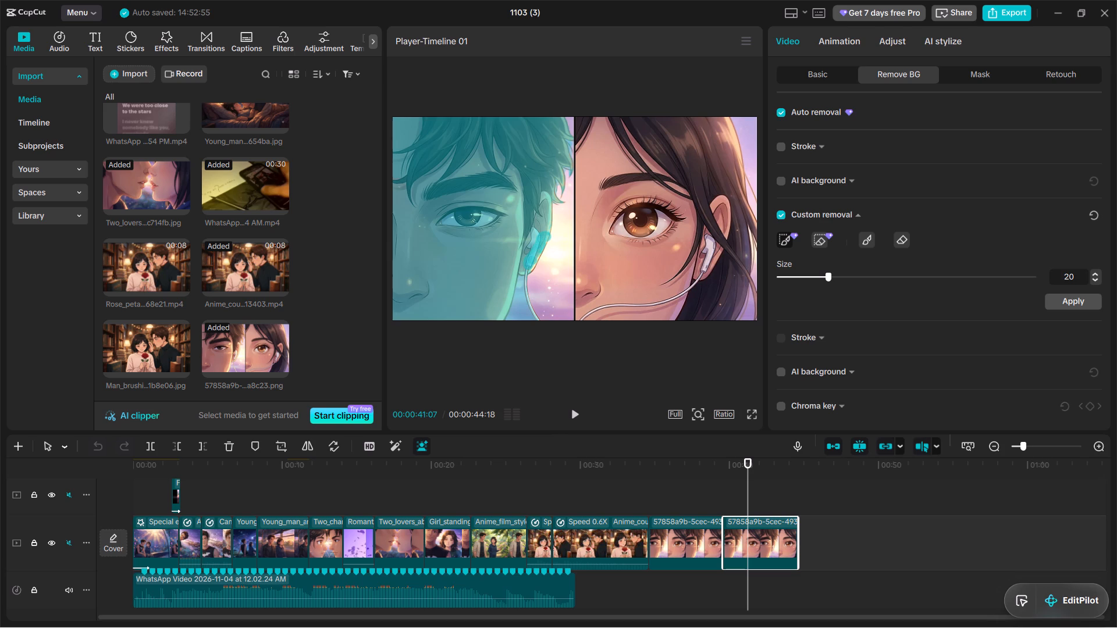
{"action": "left_click_drag", "start_coordinate": [532, 260], "coordinate": [528, 263]}
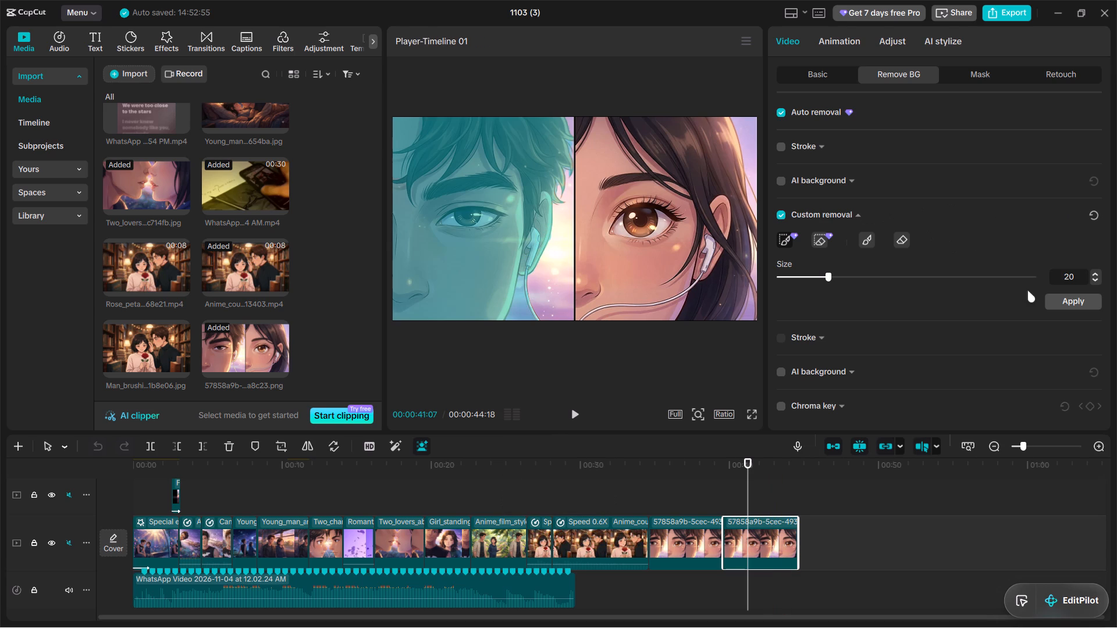
{"action": "left_click", "coordinate": [1073, 299]}
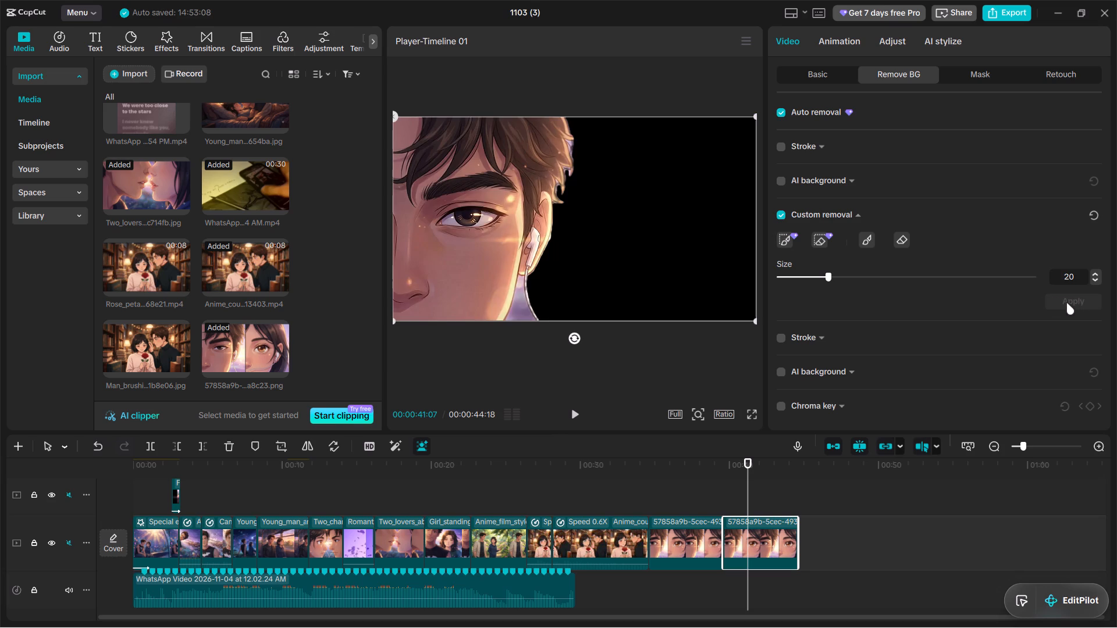
Paint over the lower edge of the boy's jaw and neck with the smart brush at size 20.
{"action": "left_click", "coordinate": [785, 244]}
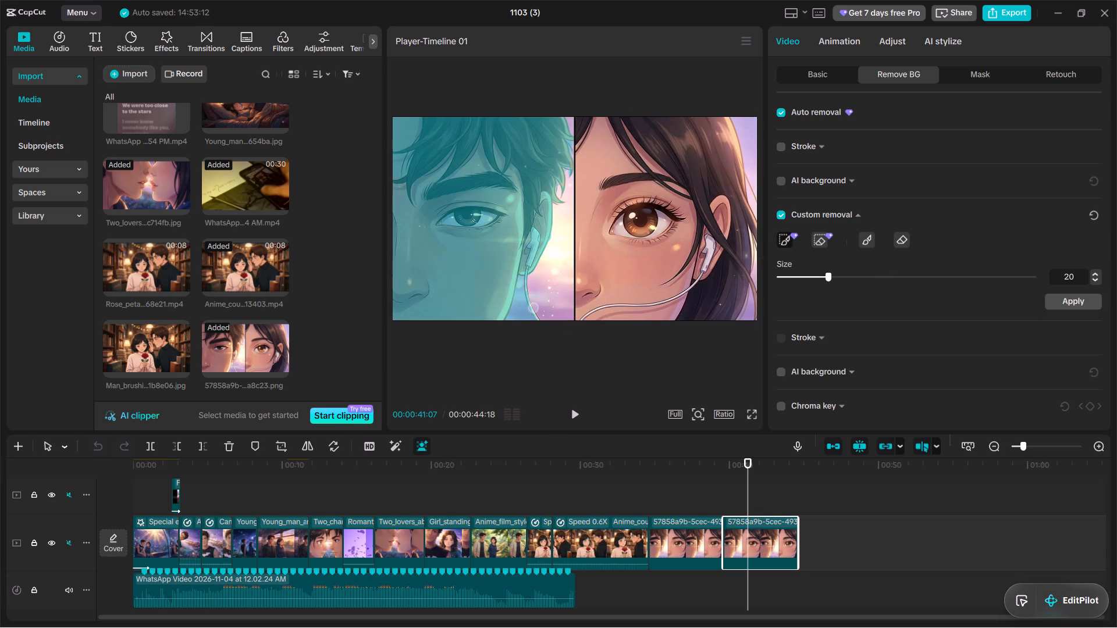
{"action": "left_click_drag", "start_coordinate": [518, 310], "coordinate": [522, 301]}
{"action": "left_click_drag", "start_coordinate": [522, 301], "coordinate": [520, 319]}
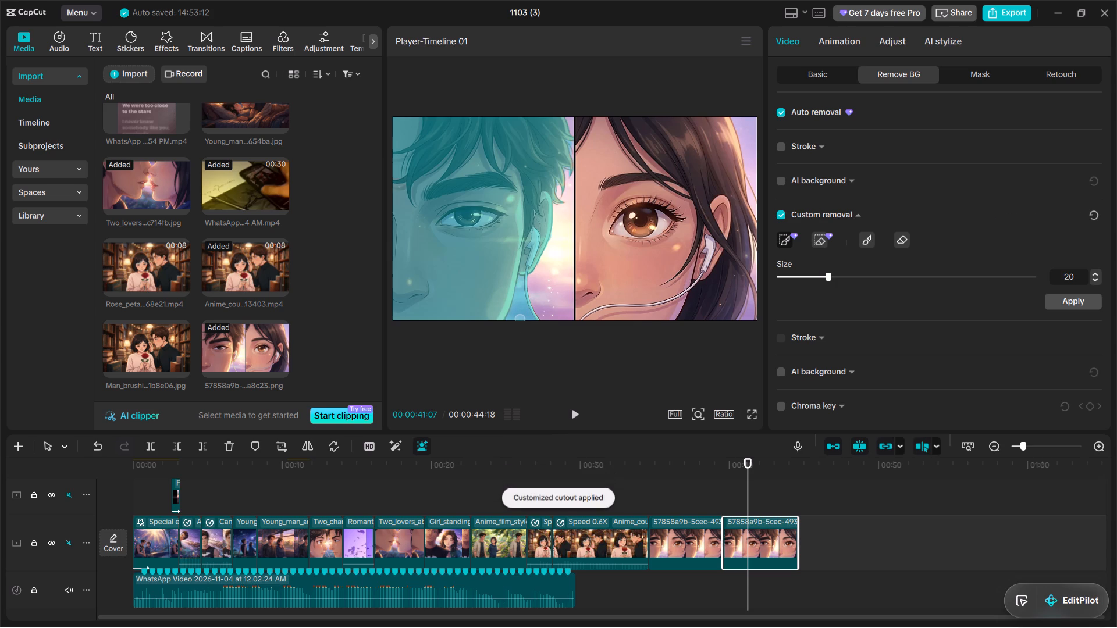
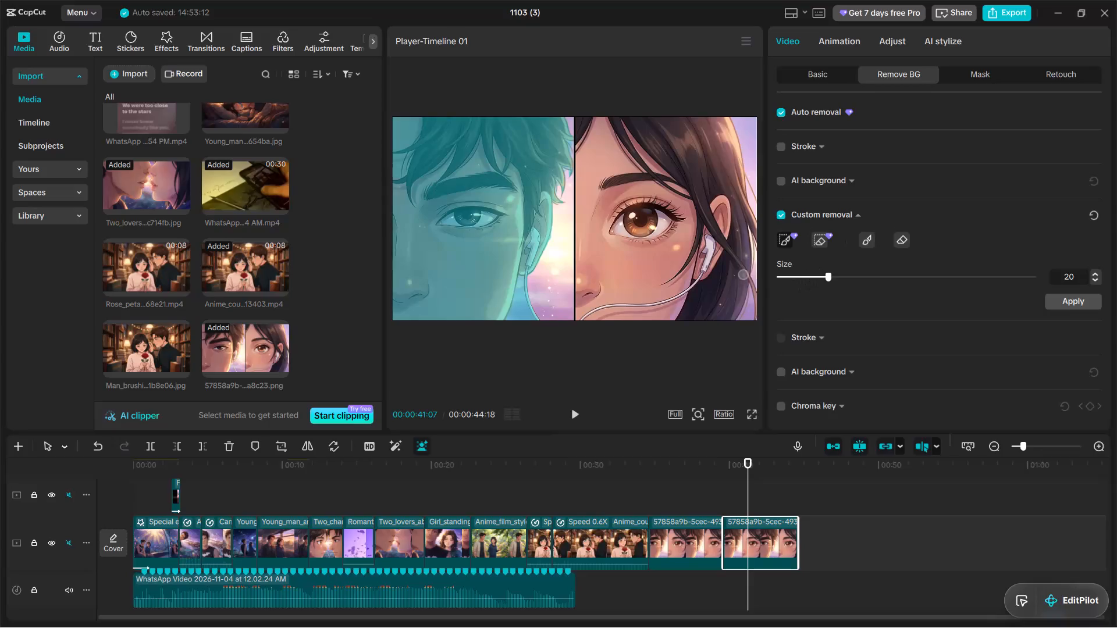
Smart-erase the background patch between the boy's jaw and earphone wire at size 5, and apply the custom cutout.
{"action": "left_click_drag", "start_coordinate": [824, 274], "coordinate": [812, 276]}
{"action": "left_click_drag", "start_coordinate": [812, 276], "coordinate": [798, 276]}
{"action": "left_click", "coordinate": [522, 310]}
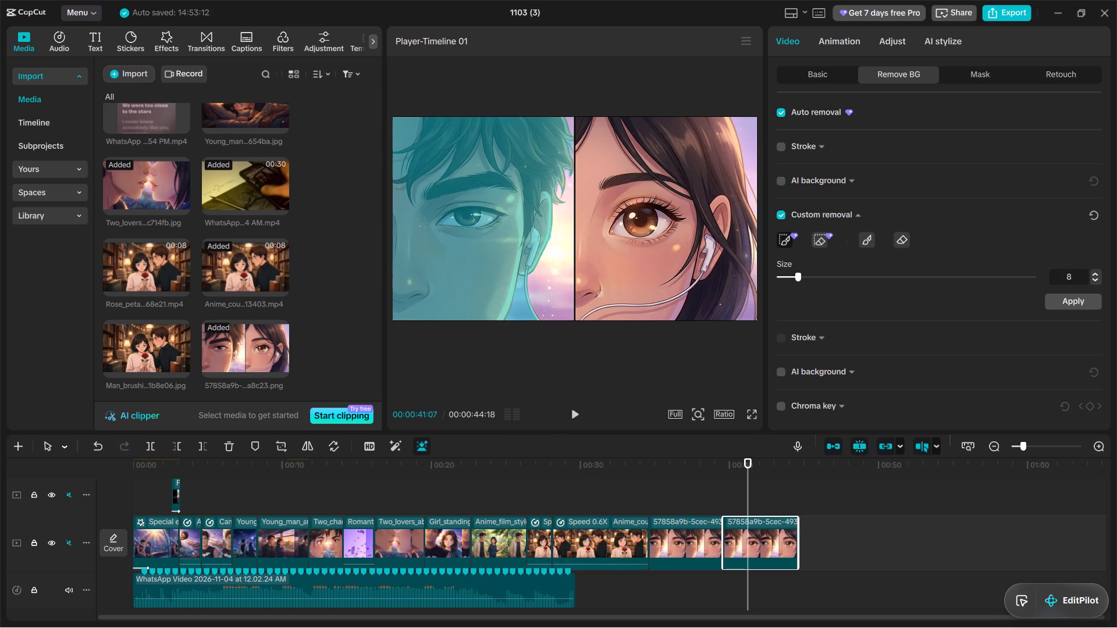
{"action": "left_click_drag", "start_coordinate": [798, 275], "coordinate": [790, 277]}
{"action": "left_click", "coordinate": [821, 242]}
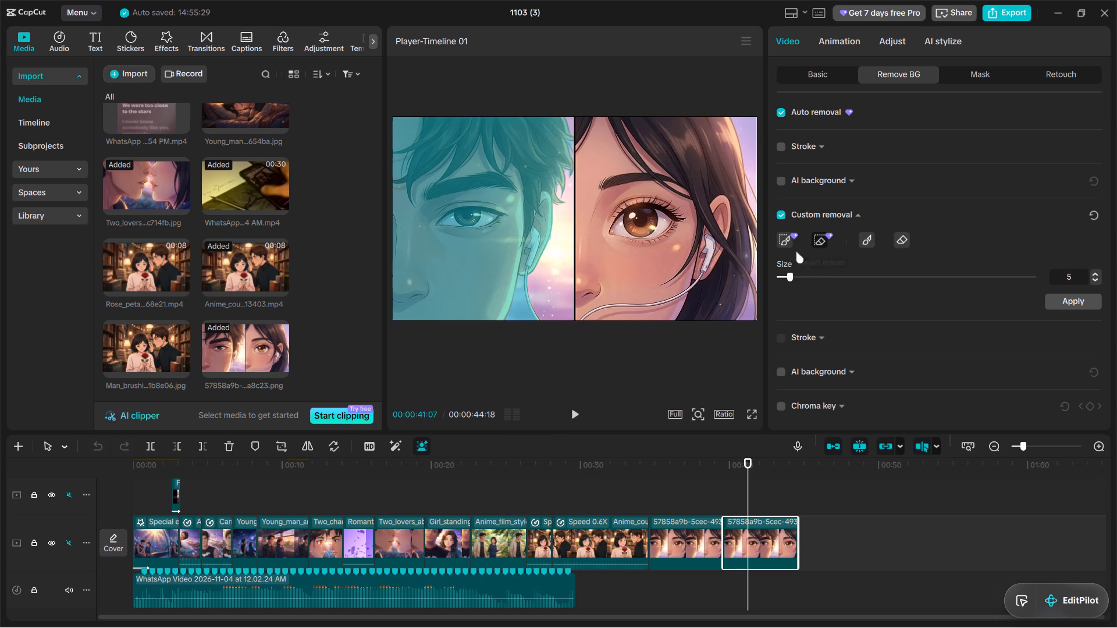
{"action": "left_click_drag", "start_coordinate": [525, 315], "coordinate": [520, 299]}
{"action": "left_click_drag", "start_coordinate": [520, 299], "coordinate": [520, 292]}
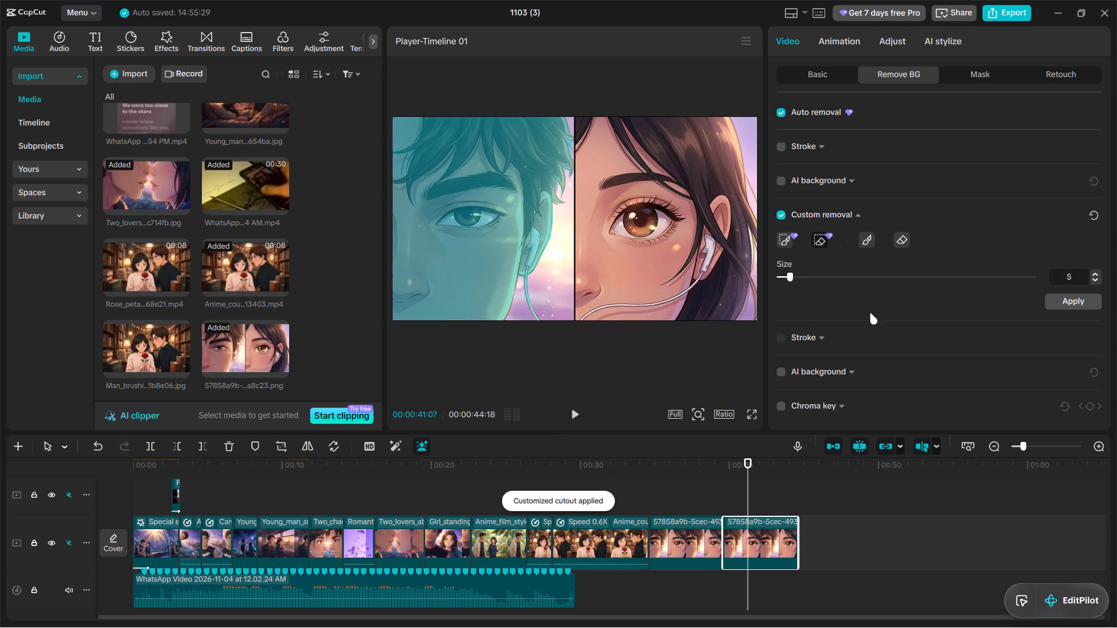
{"action": "left_click", "coordinate": [1069, 301]}
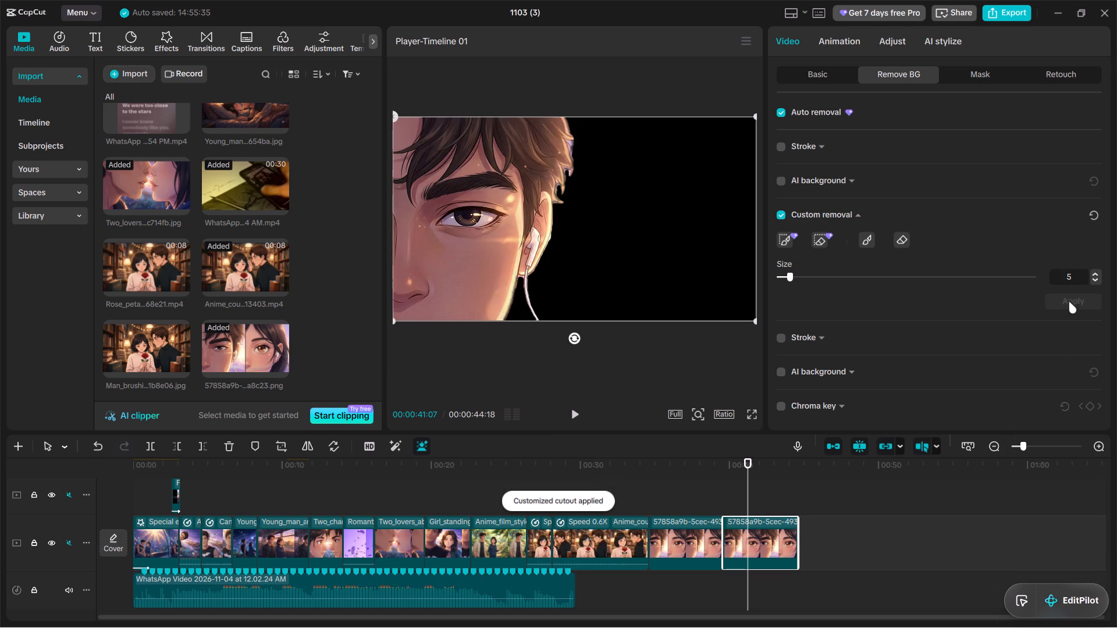
Turn on Auto removal for the first of the two closing split-face clips.
{"action": "left_click", "coordinate": [679, 539]}
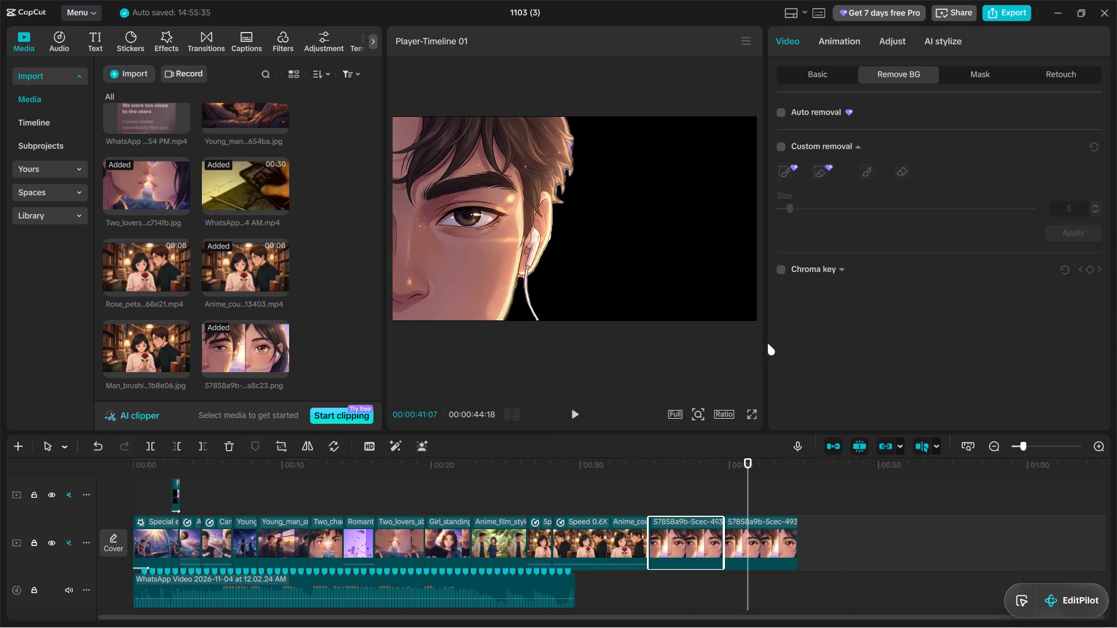
{"action": "left_click", "coordinate": [780, 115]}
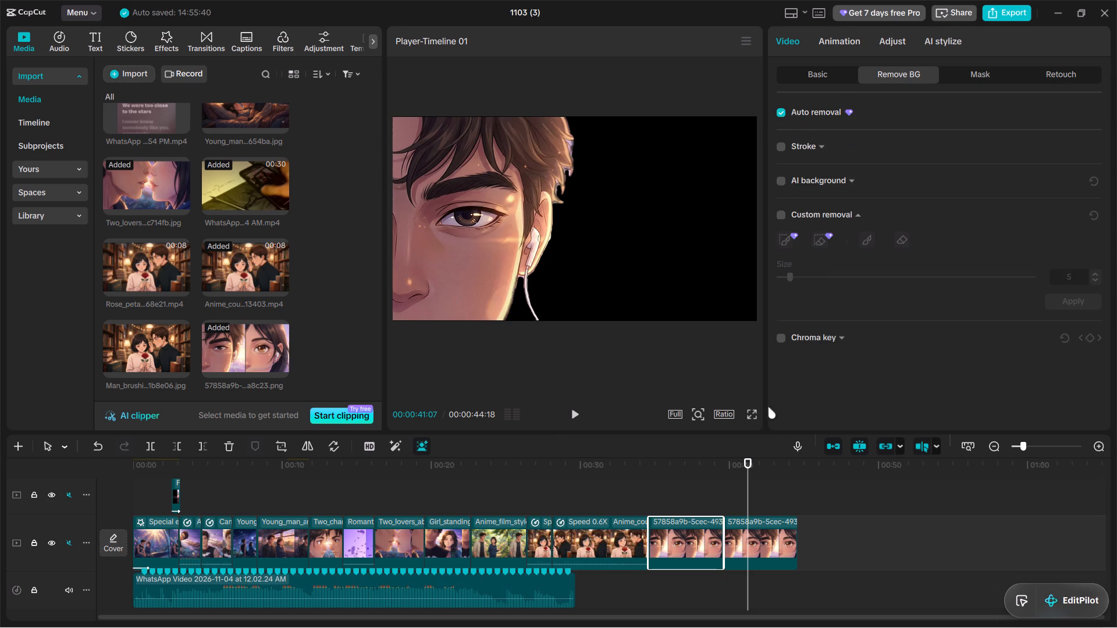
Turn on Custom removal for the first split-face clip and smart-erase the boy's half at size 72.
{"action": "left_click", "coordinate": [694, 497]}
{"action": "left_click", "coordinate": [741, 502]}
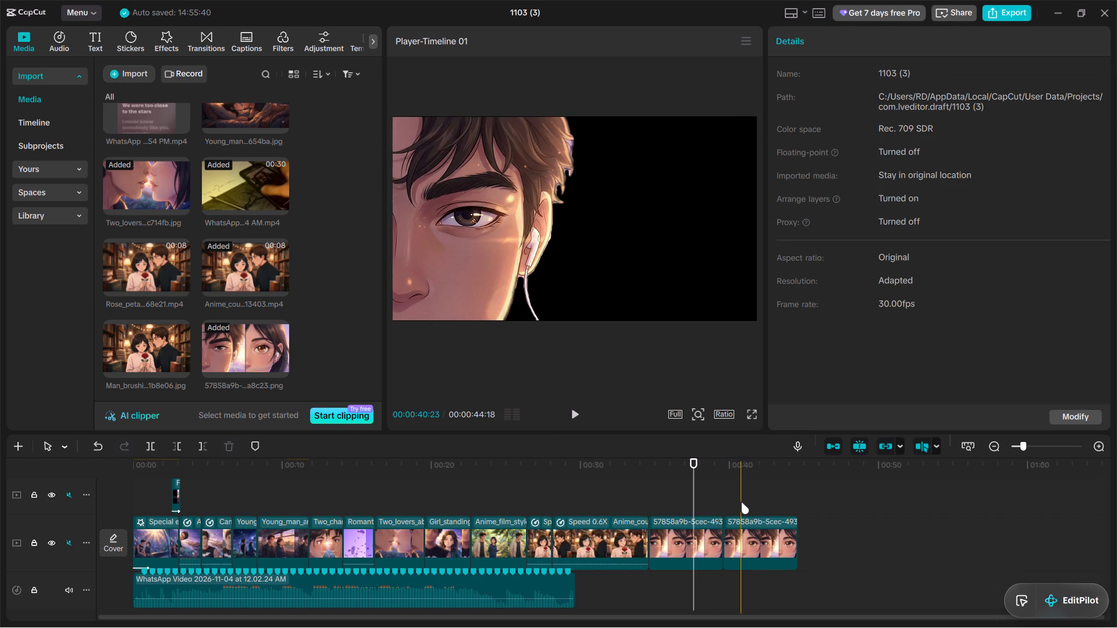
{"action": "left_click_drag", "start_coordinate": [741, 502], "coordinate": [676, 503]}
{"action": "left_click", "coordinate": [677, 538]}
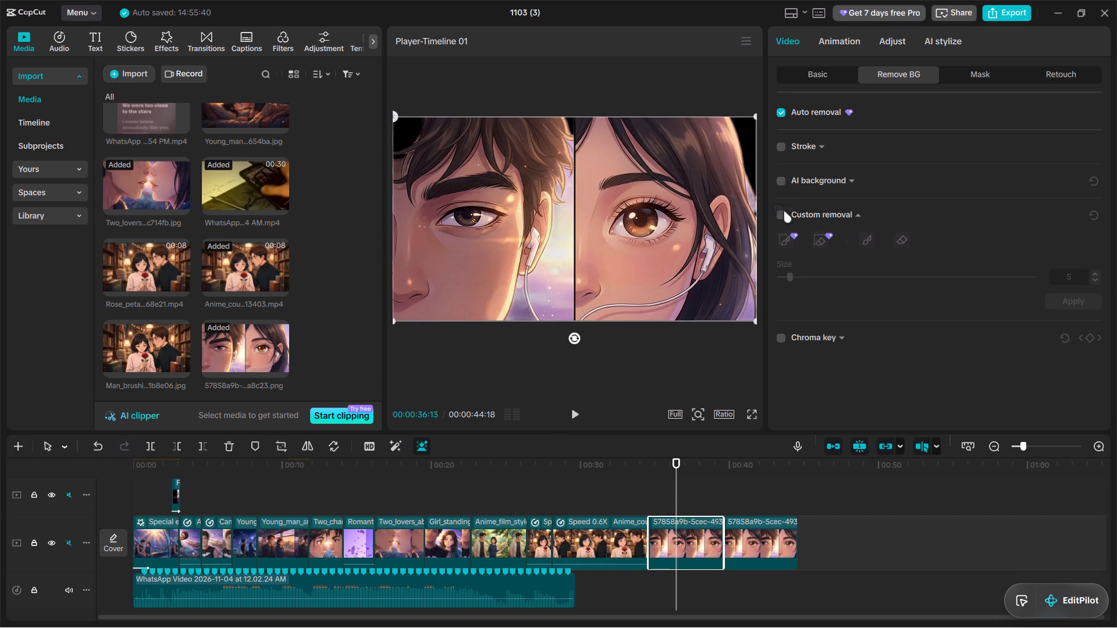
{"action": "left_click", "coordinate": [782, 215]}
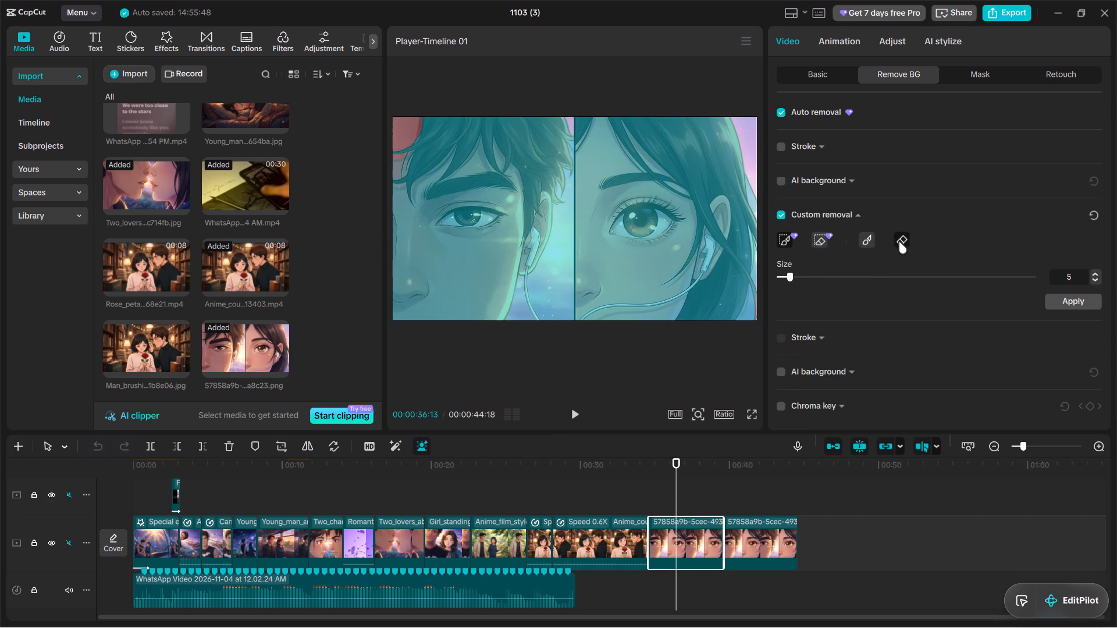
{"action": "left_click", "coordinate": [822, 239]}
{"action": "left_click_drag", "start_coordinate": [791, 276], "coordinate": [962, 279]}
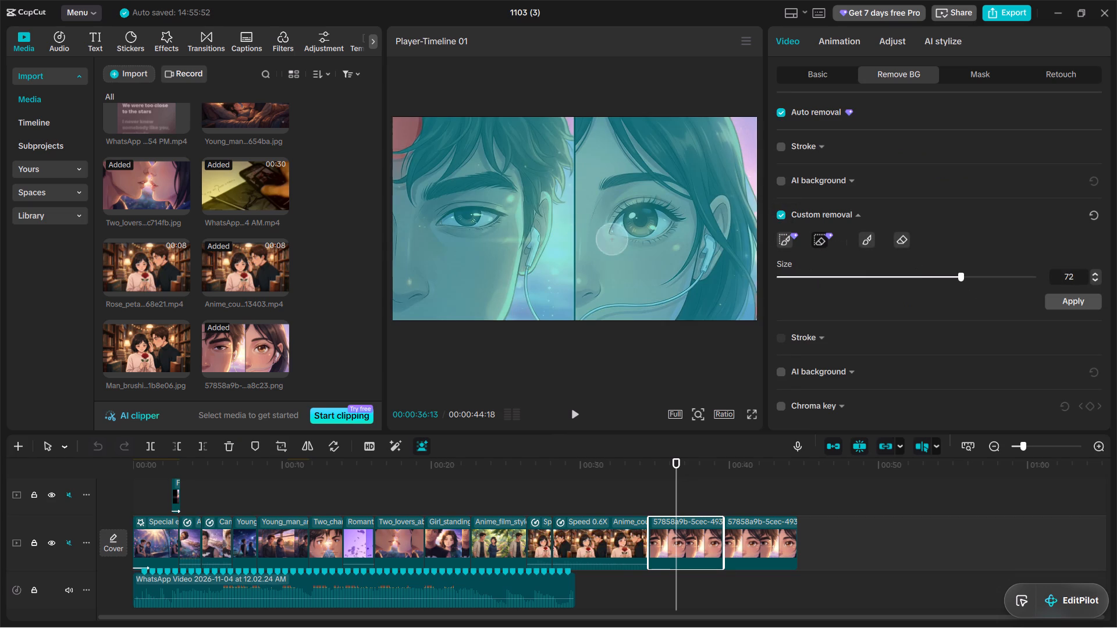
{"action": "left_click_drag", "start_coordinate": [510, 141], "coordinate": [536, 313]}
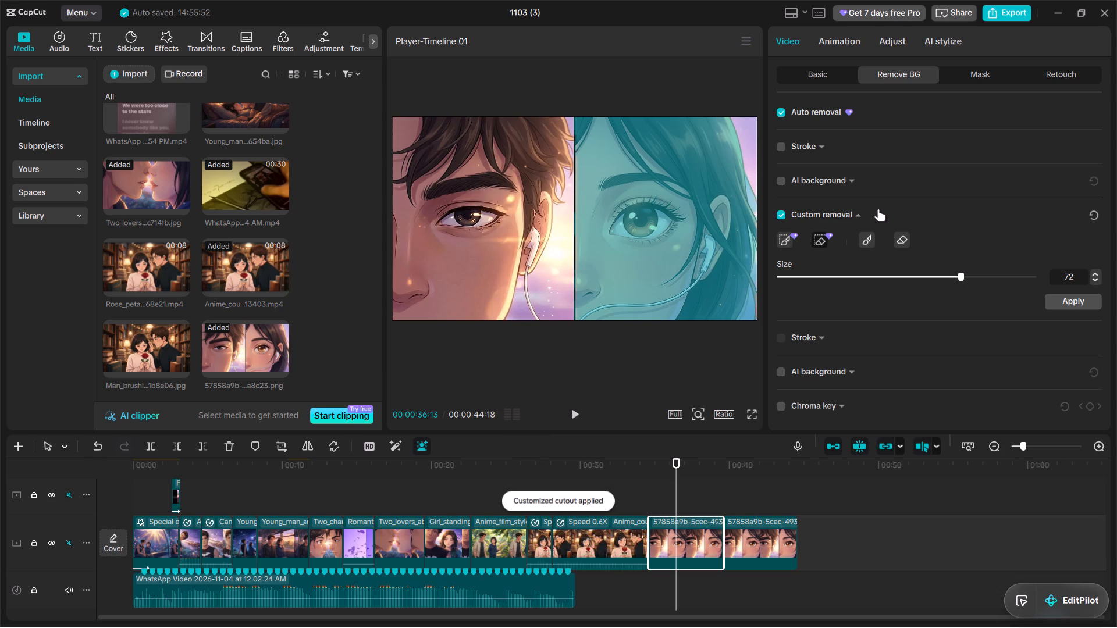
Paint beside the girl's nose along the split line with the smart brush at size 72, and apply the custom cutout.
{"action": "left_click", "coordinate": [785, 237]}
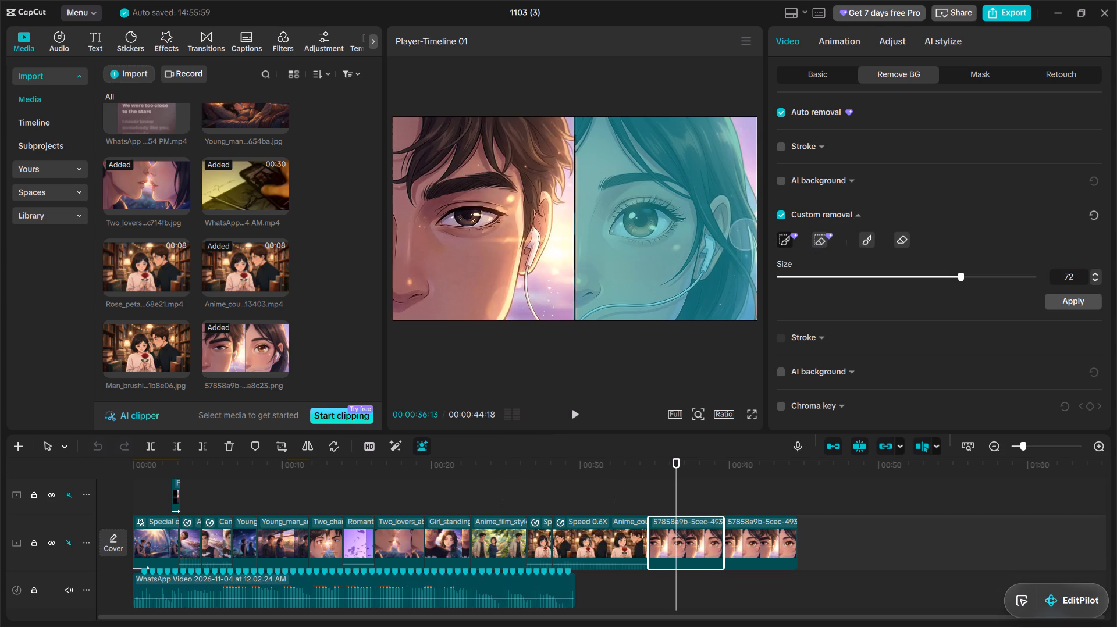
{"action": "left_click_drag", "start_coordinate": [592, 244], "coordinate": [592, 263]}
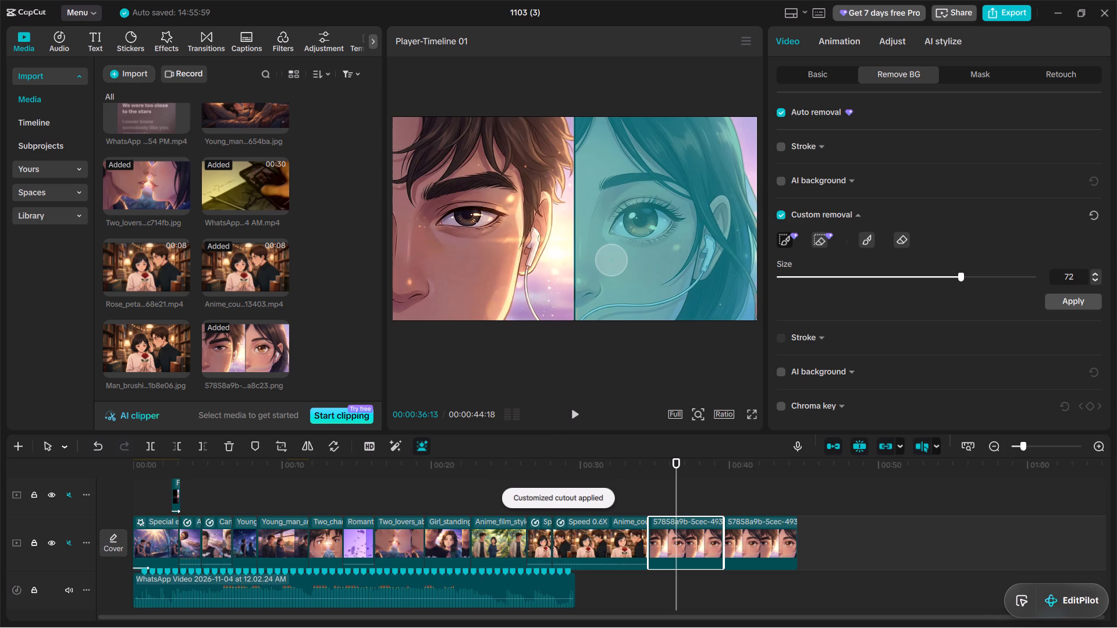
{"action": "left_click", "coordinate": [1062, 304]}
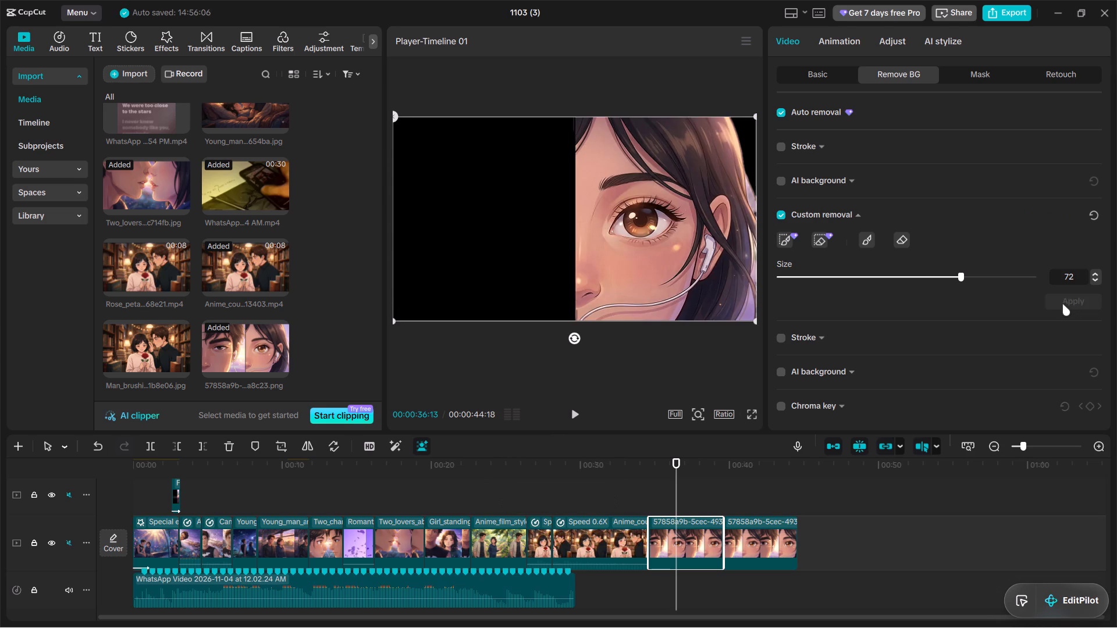
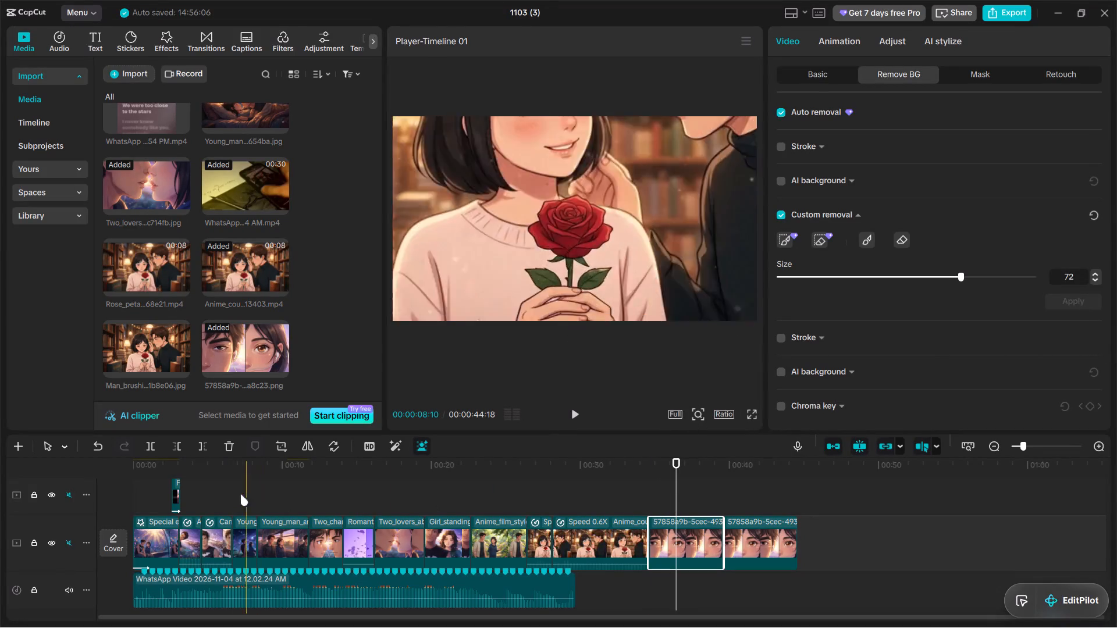
Play back the opening underwater couple clip from the start of the timeline.
{"action": "left_click", "coordinate": [156, 476]}
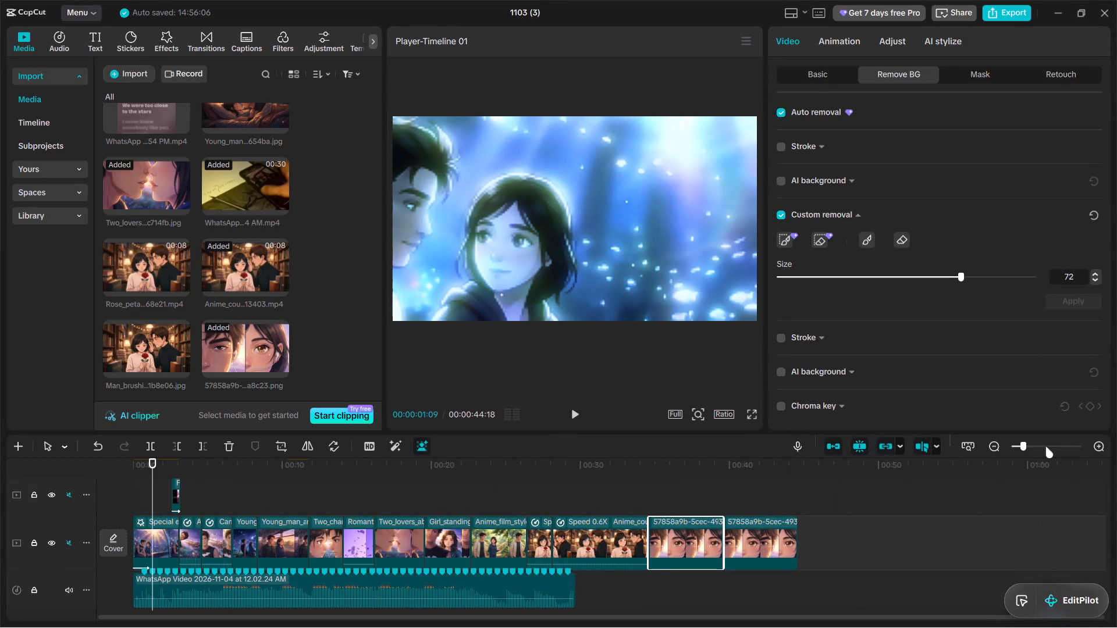
{"action": "left_click_drag", "start_coordinate": [1026, 445], "coordinate": [1048, 444]}
{"action": "left_click", "coordinate": [273, 493]}
{"action": "left_click_drag", "start_coordinate": [273, 493], "coordinate": [15, 512]}
{"action": "left_click", "coordinate": [574, 412]}
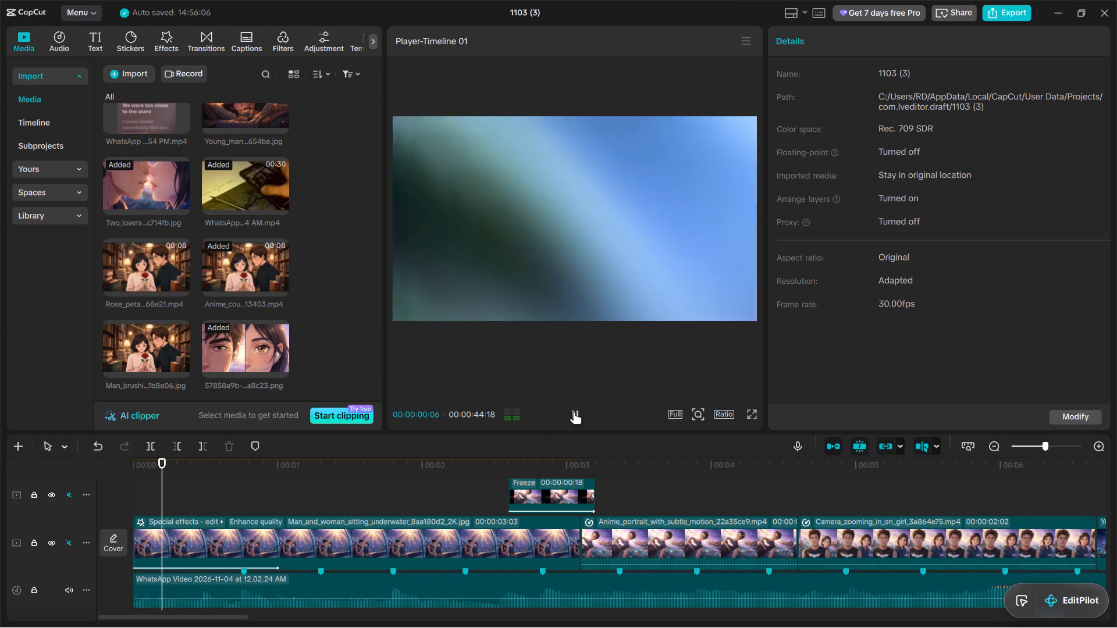
{"action": "left_click", "coordinate": [574, 412]}
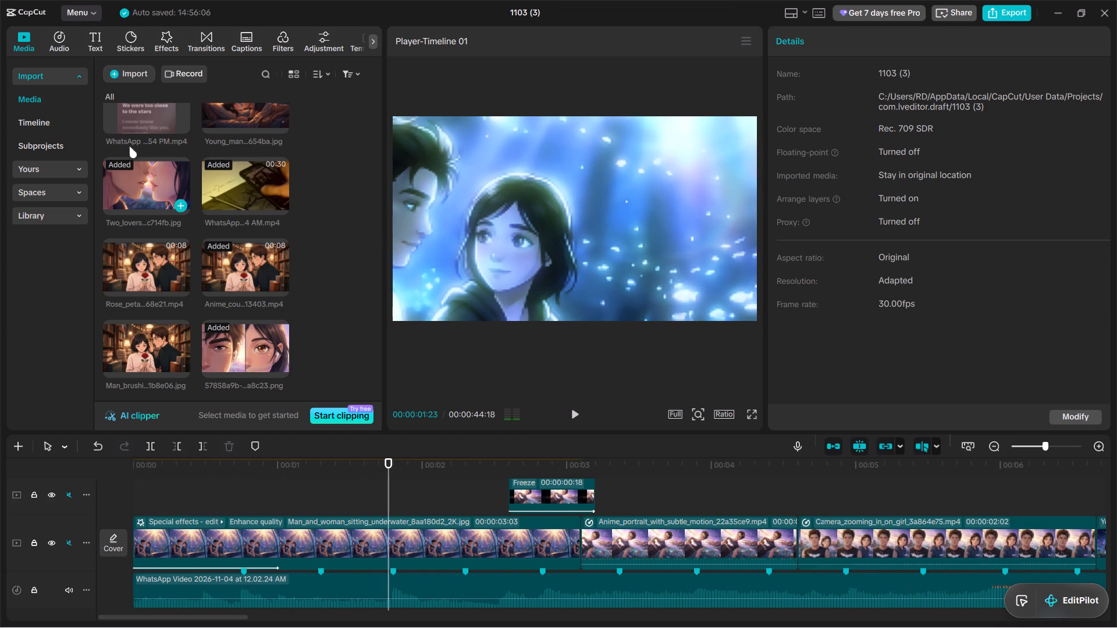
Open the stock media Library and try to reload its content.
{"action": "left_click", "coordinate": [32, 219]}
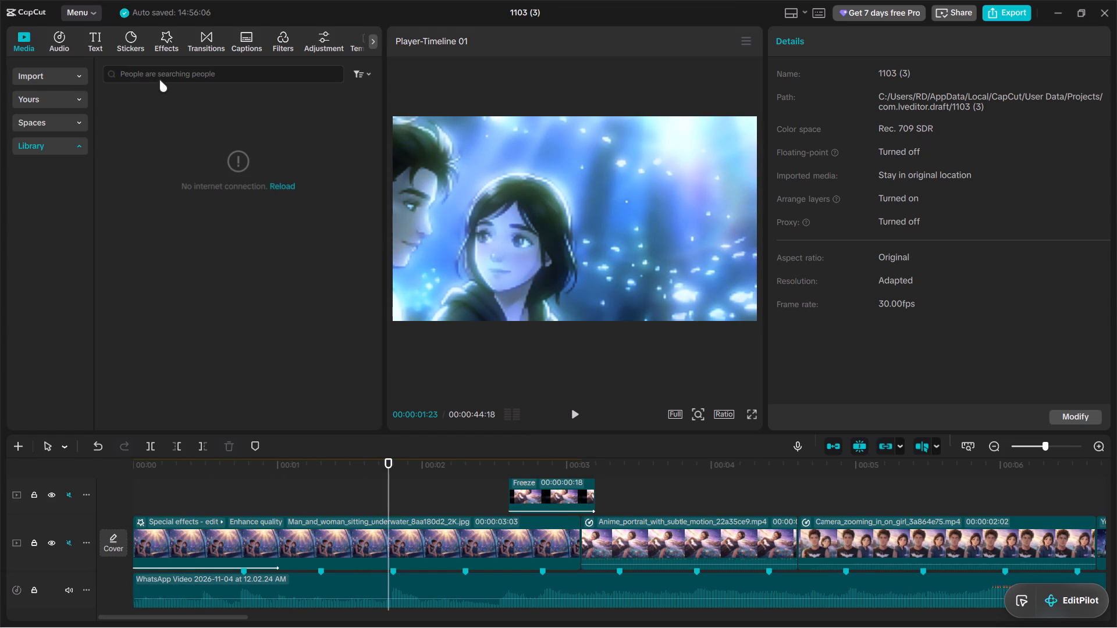
{"action": "double_click", "coordinate": [279, 185]}
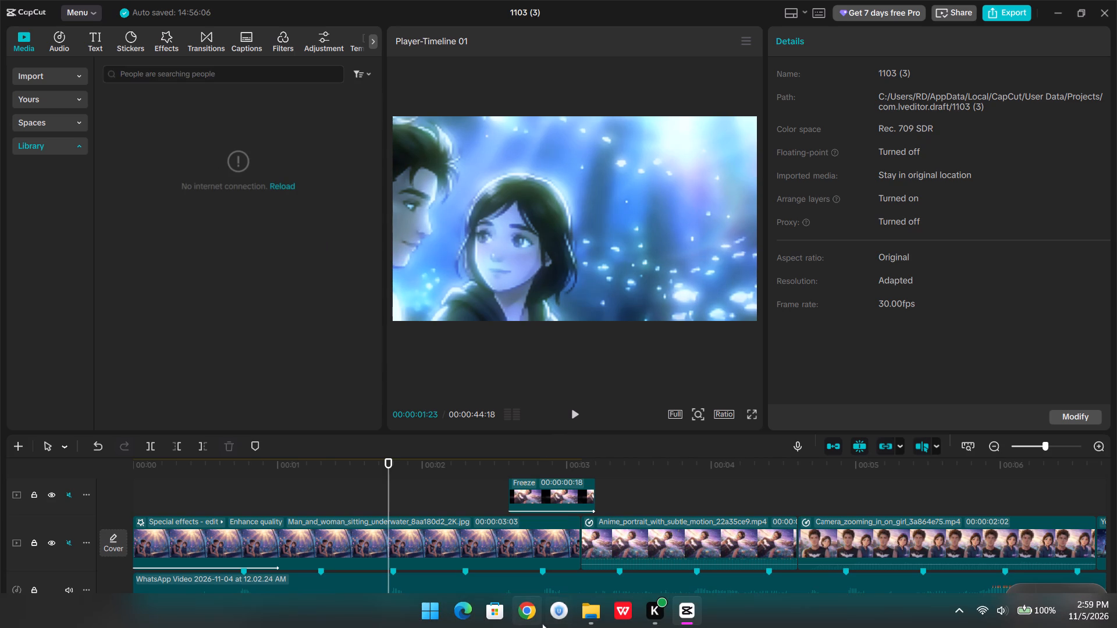
Switch to Urban VPN and connect through the United Kingdom location.
{"action": "left_click", "coordinate": [558, 612]}
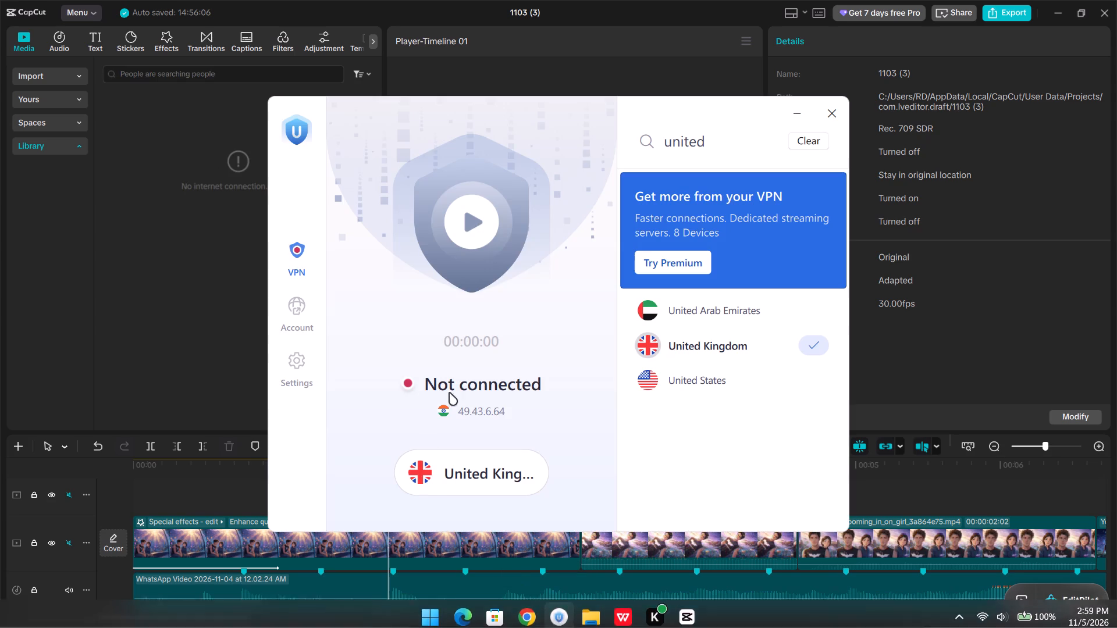
{"action": "left_click", "coordinate": [475, 228]}
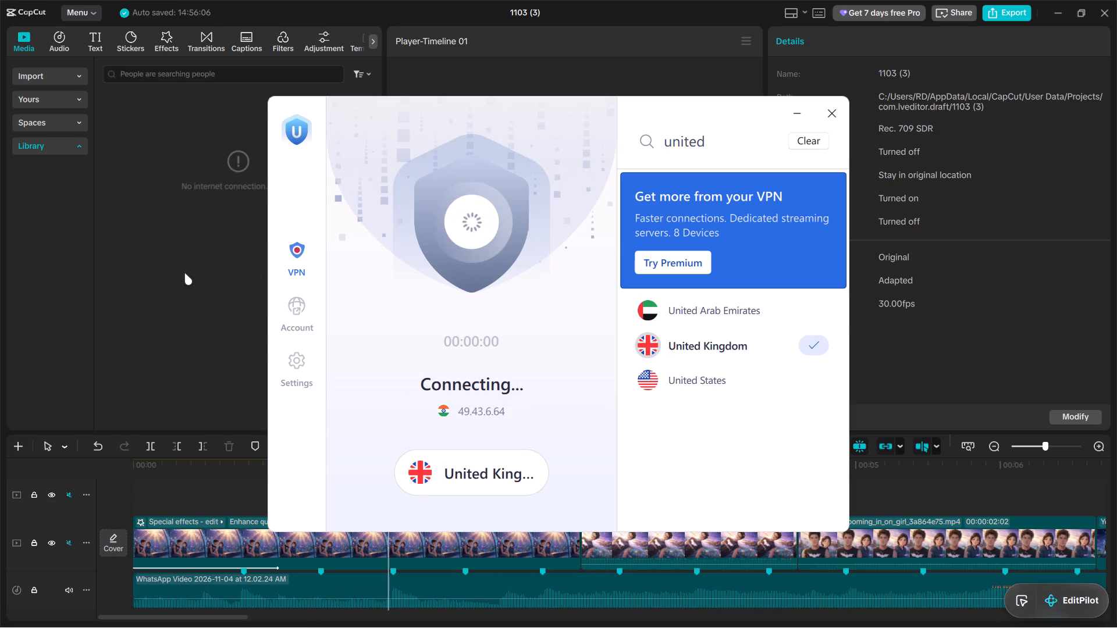
Return to CapCut and reload the stock media Library.
{"action": "left_click", "coordinate": [184, 273]}
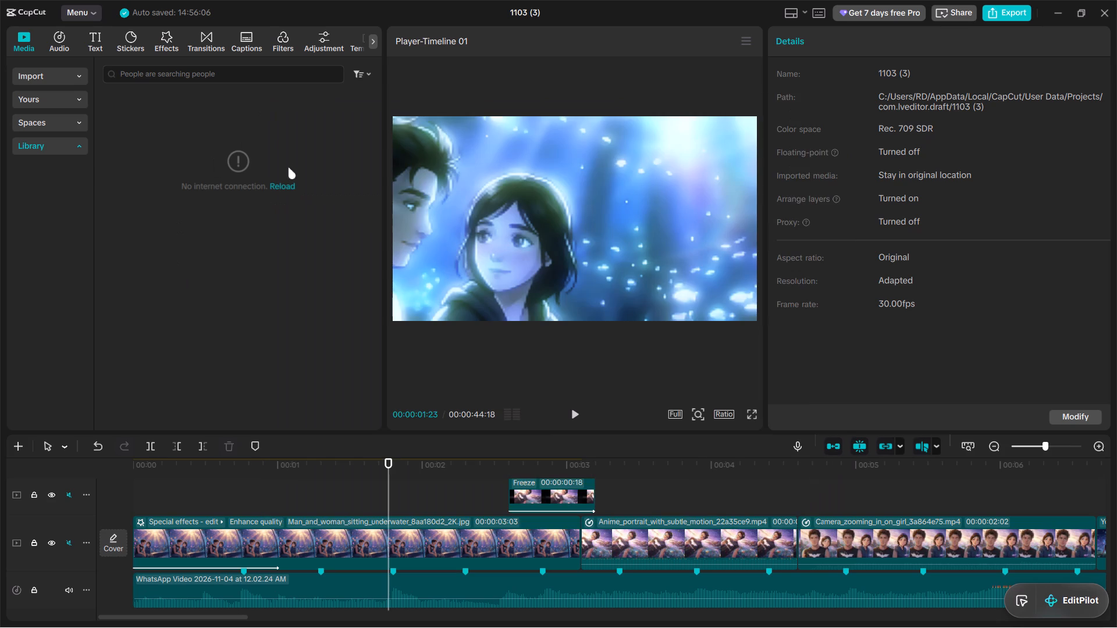
{"action": "double_click", "coordinate": [286, 188]}
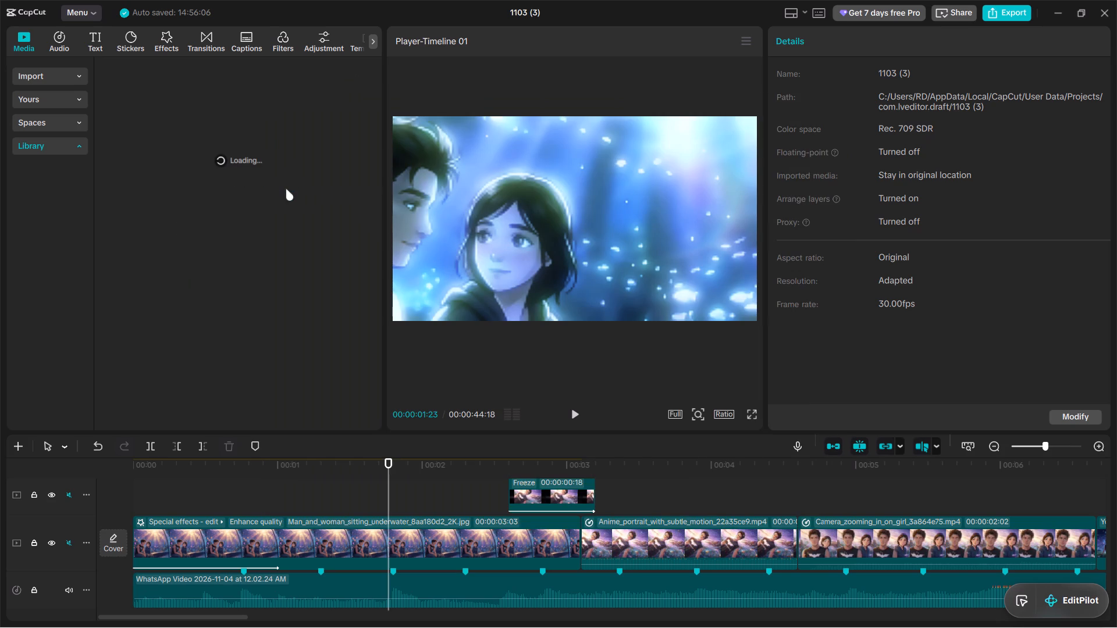
{"action": "double_click", "coordinate": [289, 187]}
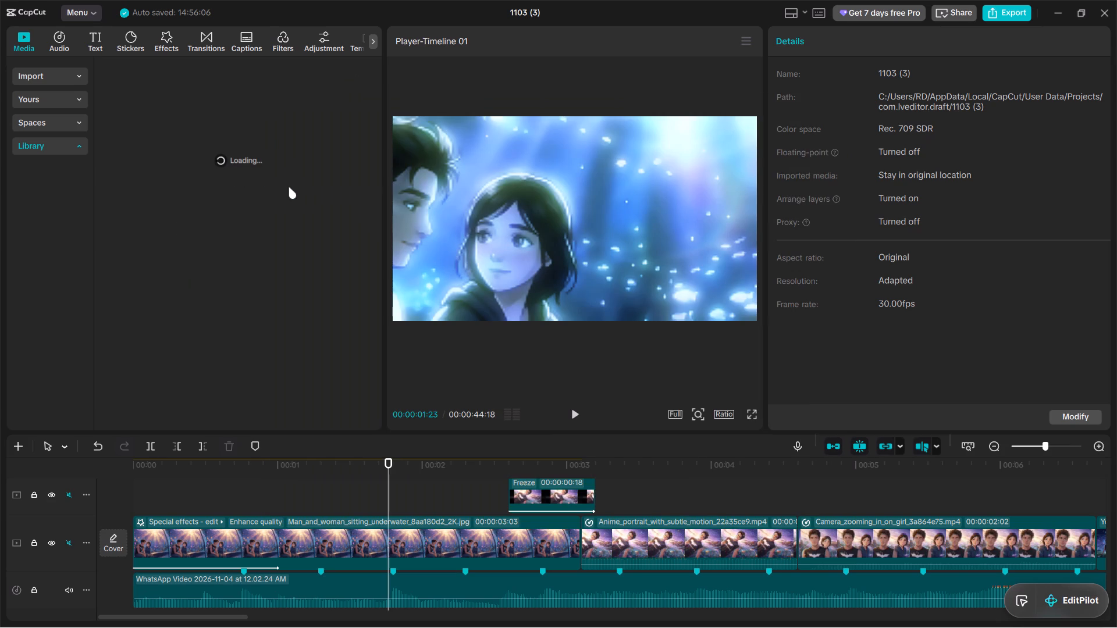
{"action": "triple_click", "coordinate": [289, 187]}
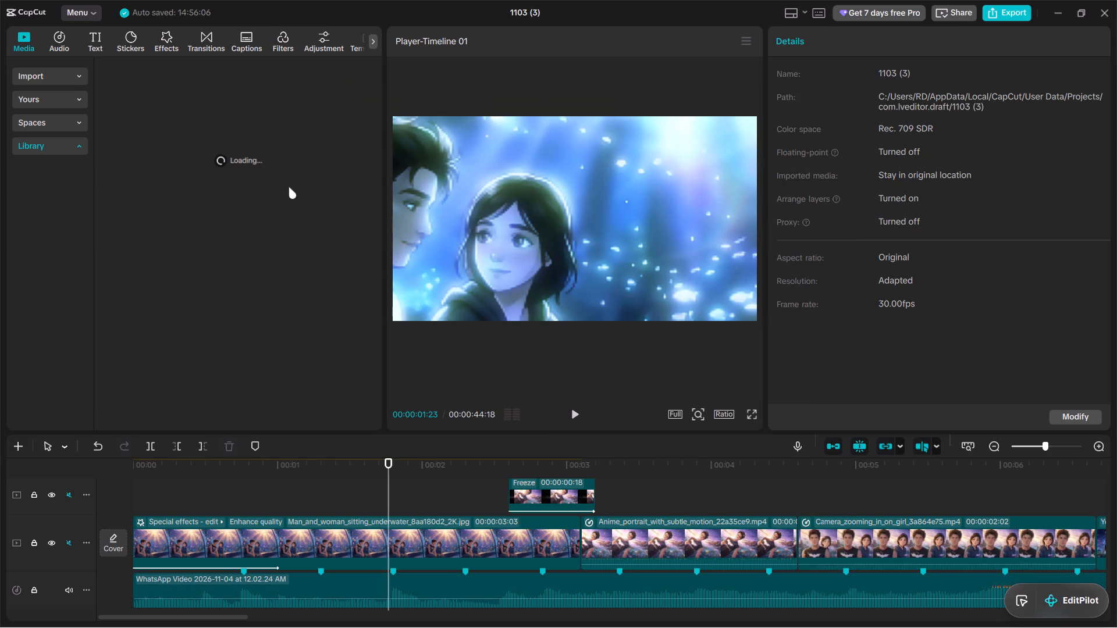
{"action": "left_click", "coordinate": [289, 187]}
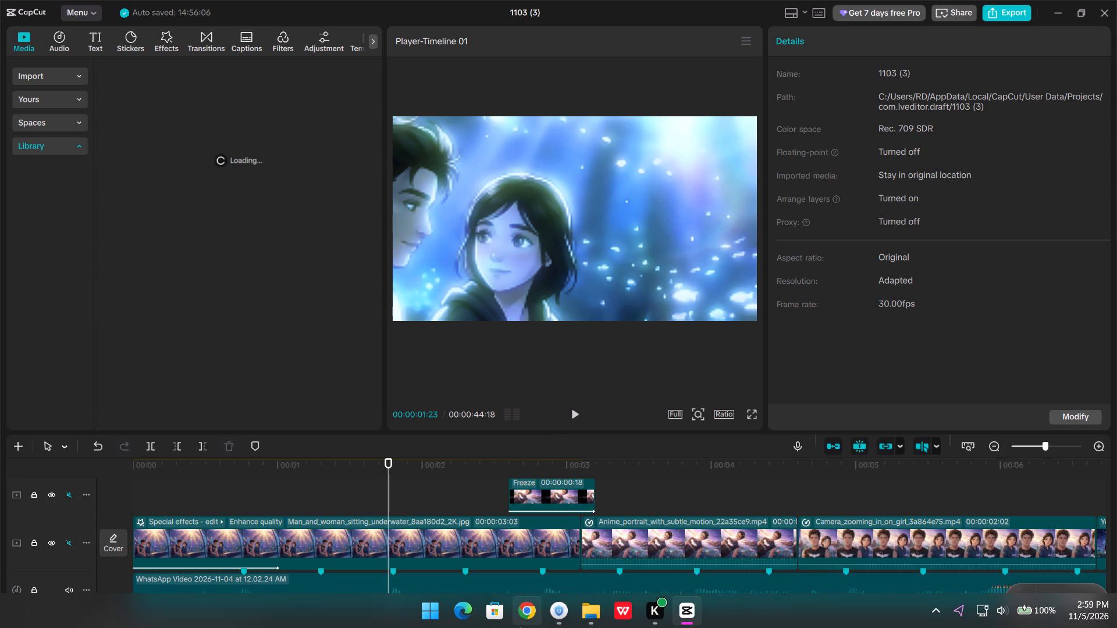